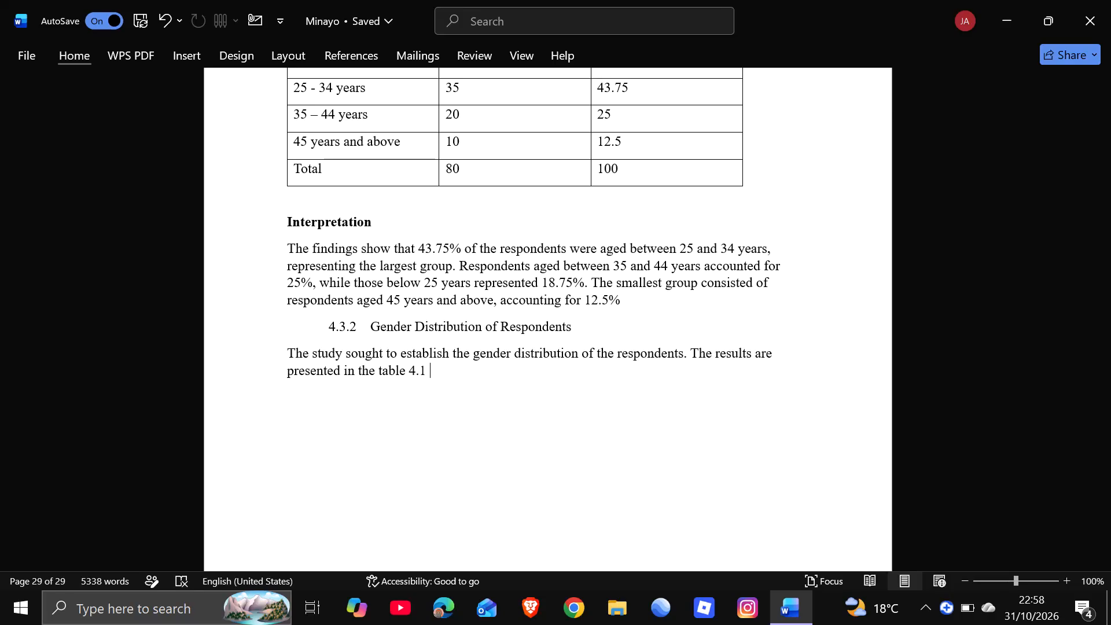
Insert a table of 3 columns and 4 rows below the gender distribution paragraph, leaving a blank line between them.
key("Return")
key("Return")
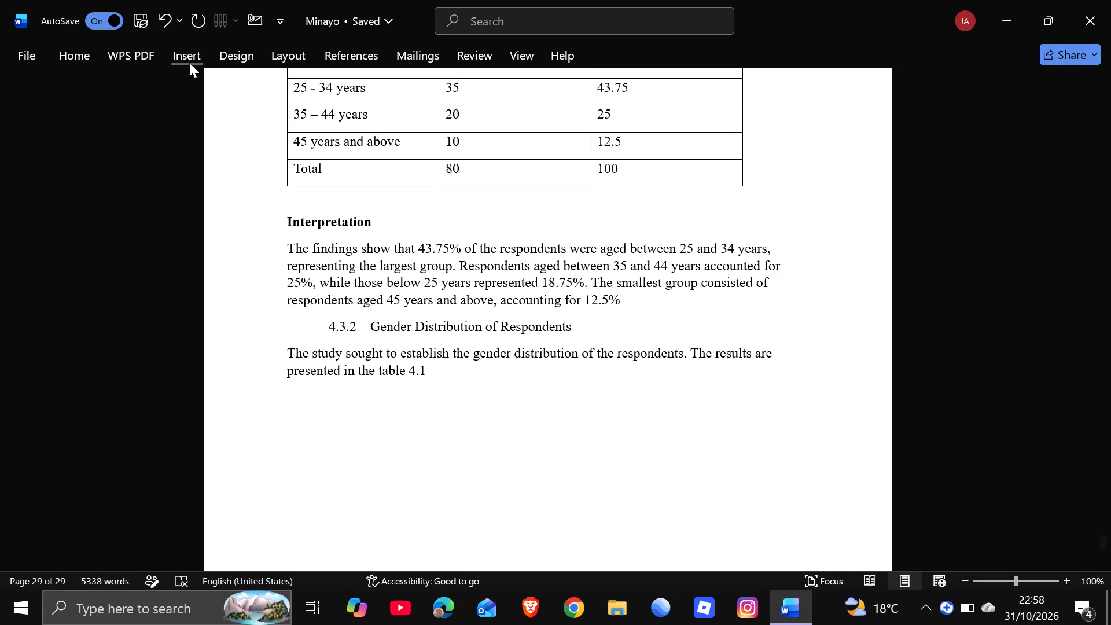
left_click(189, 62)
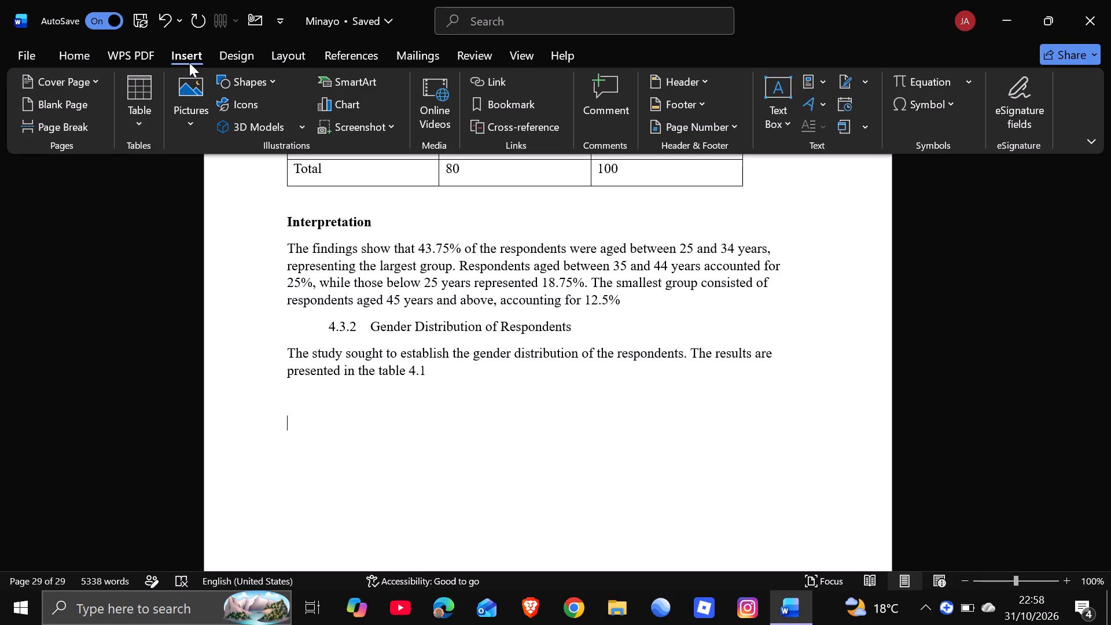
left_click(136, 105)
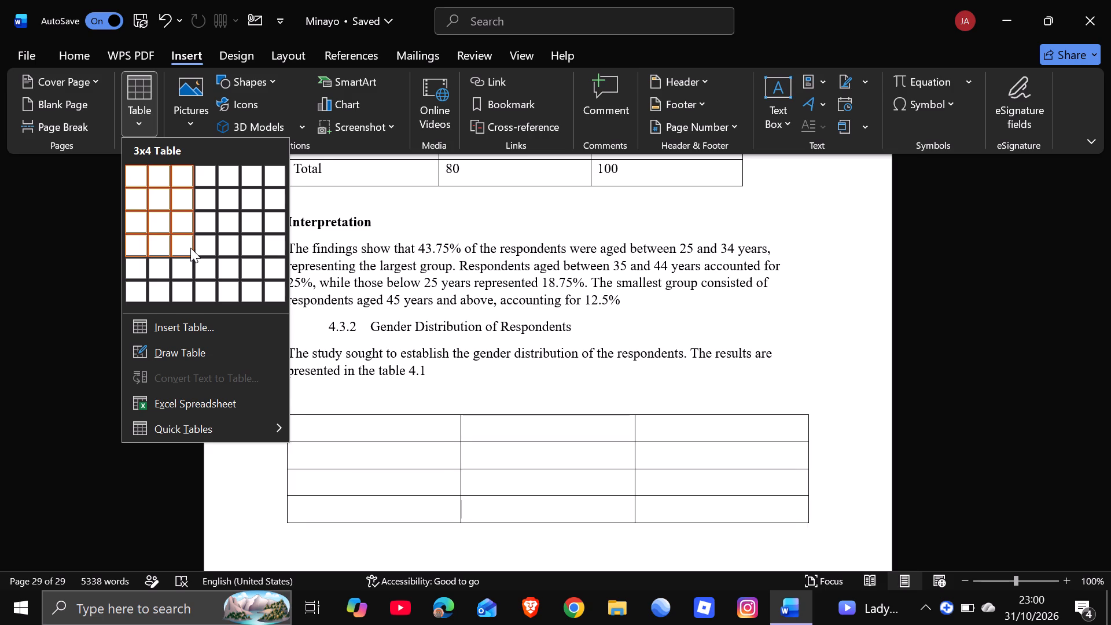
left_click(190, 248)
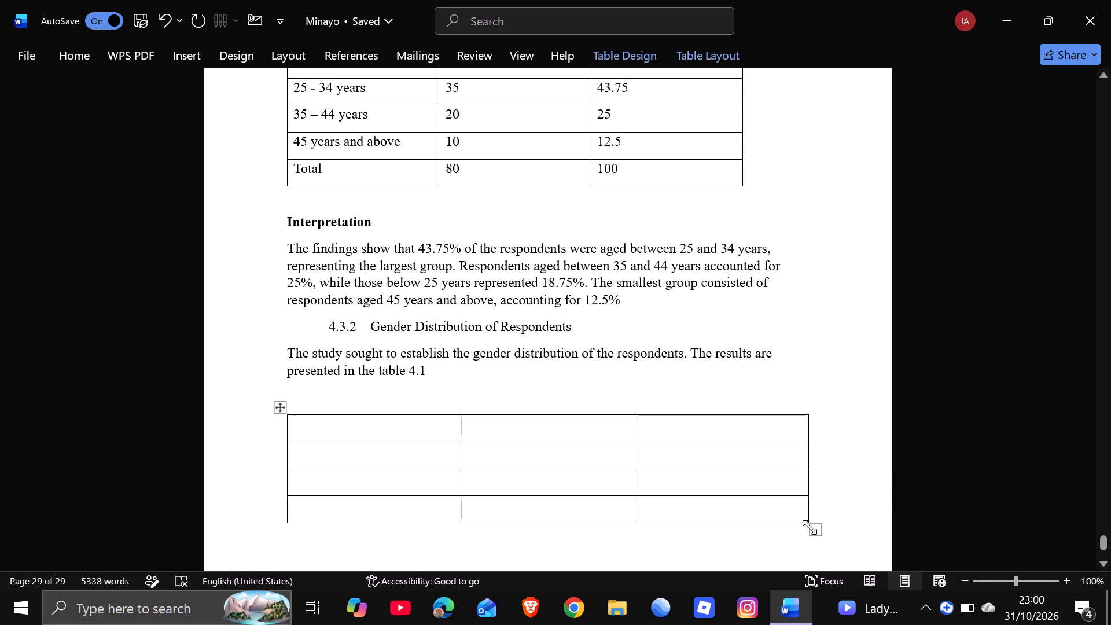
Resize the new table slightly taller and a little narrower than the age table above it.
left_click_drag(810, 527, 626, 534)
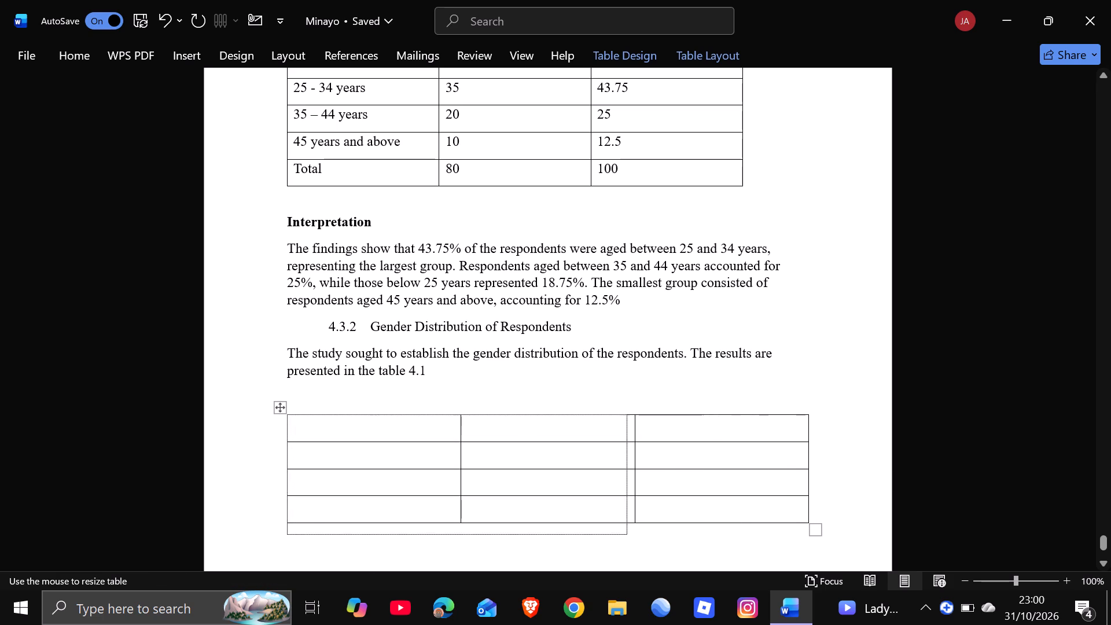
left_click_drag(626, 534, 709, 533)
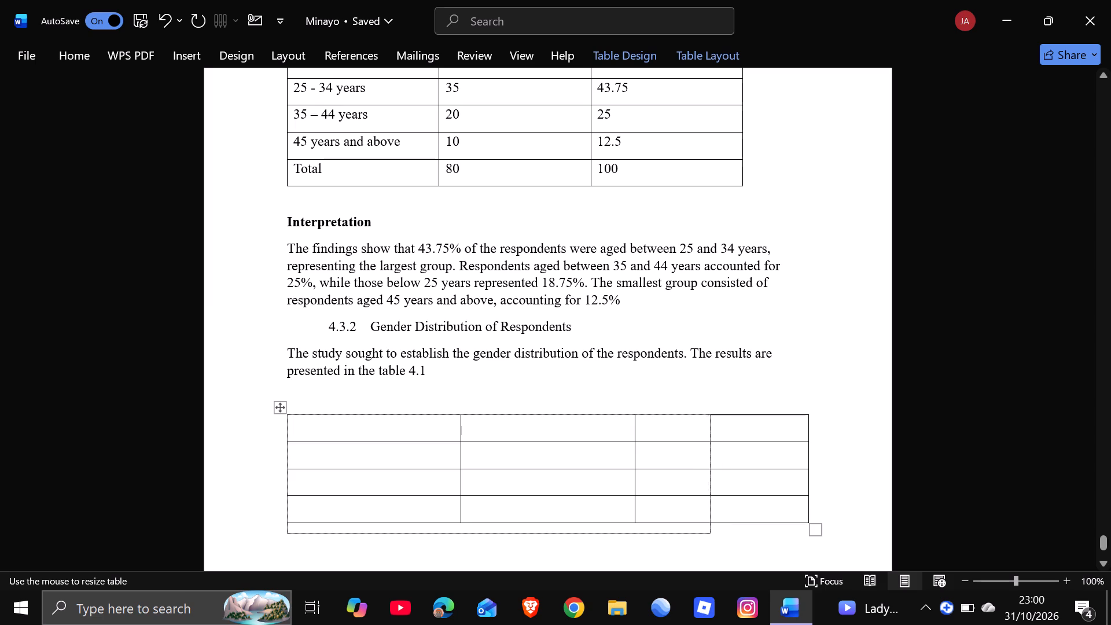
left_click_drag(709, 533, 686, 540)
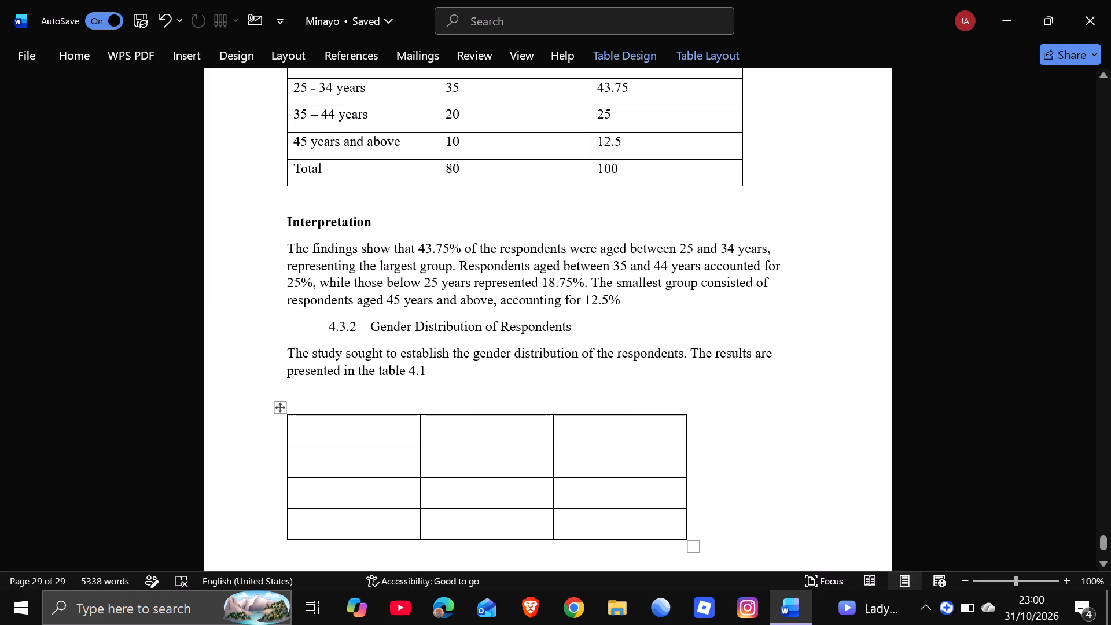
Fill the new table's header row with Gender, Frequency and Percentage(%).
left_click(329, 440)
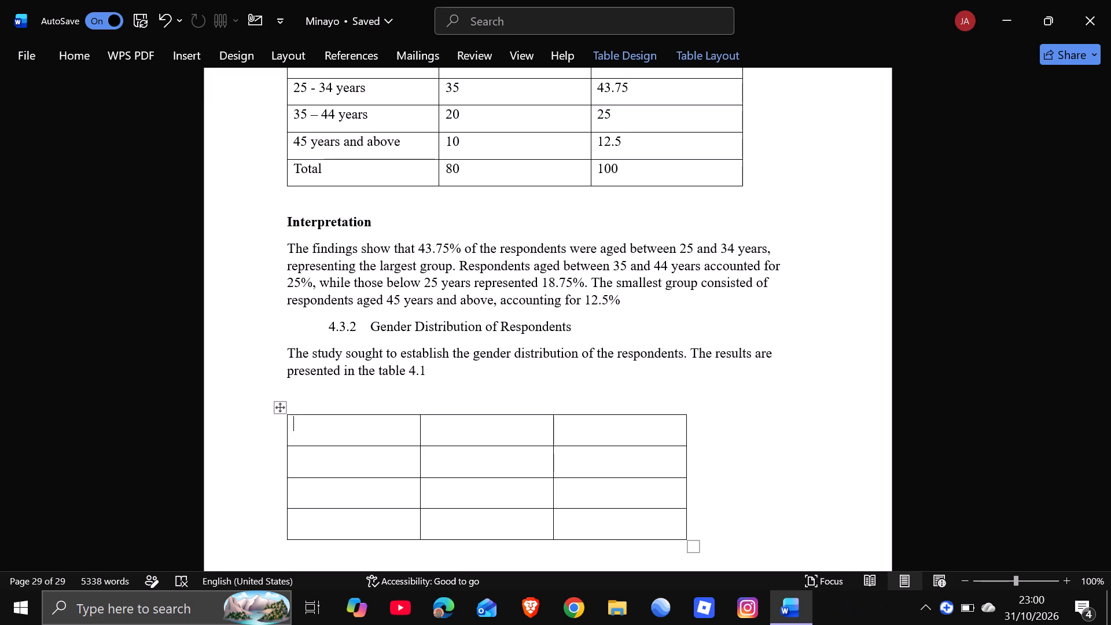
key("g")
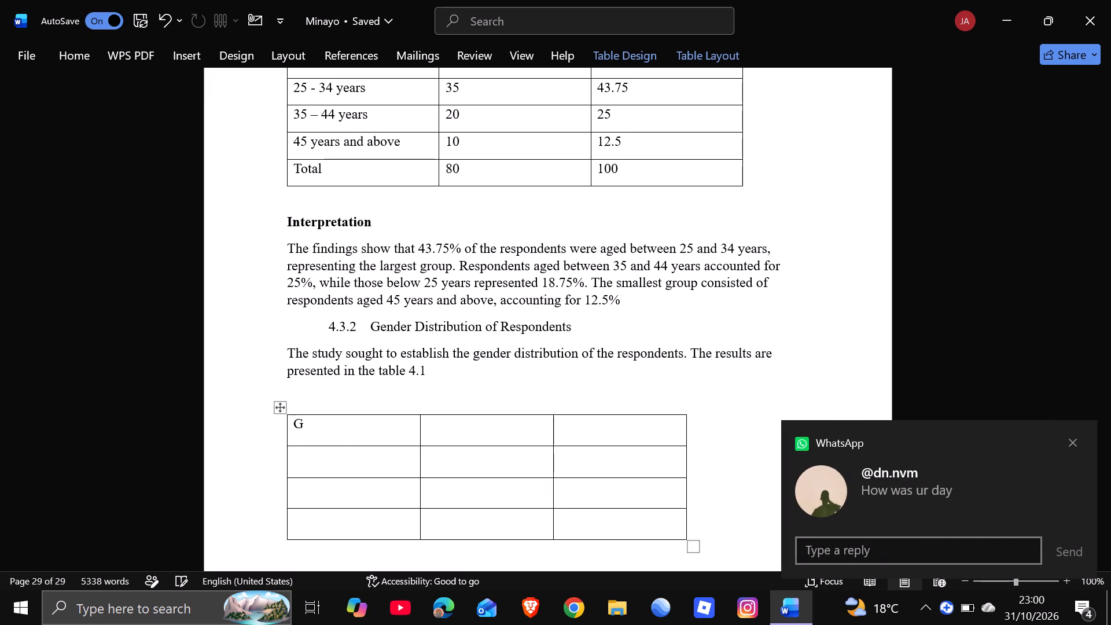
key("e")
key("n")
type("der")
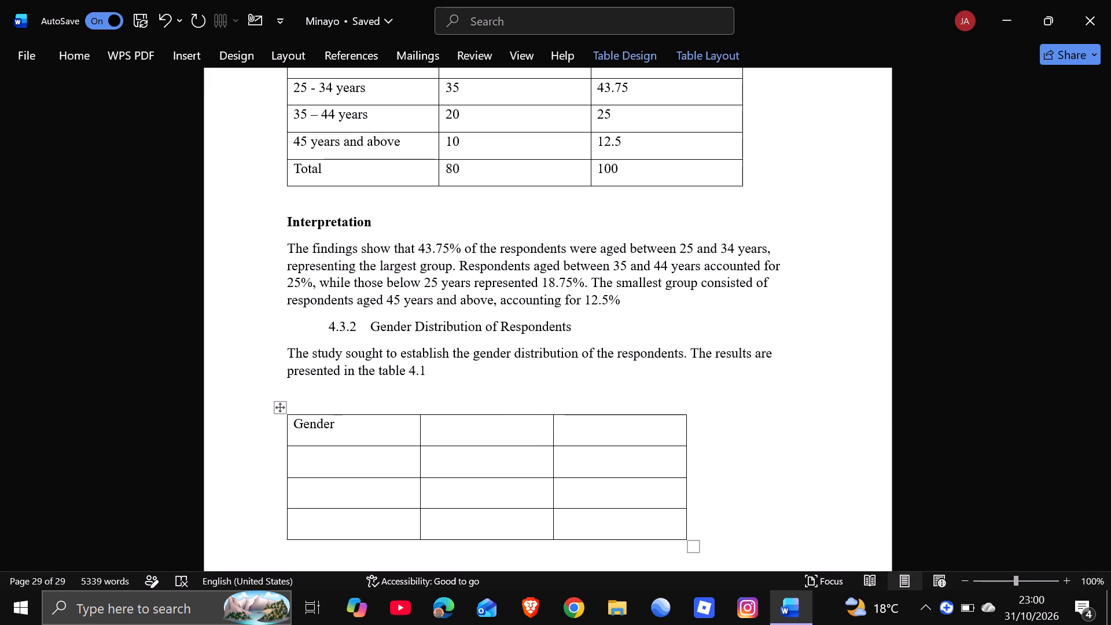
key("space")
left_click(440, 425)
key("f")
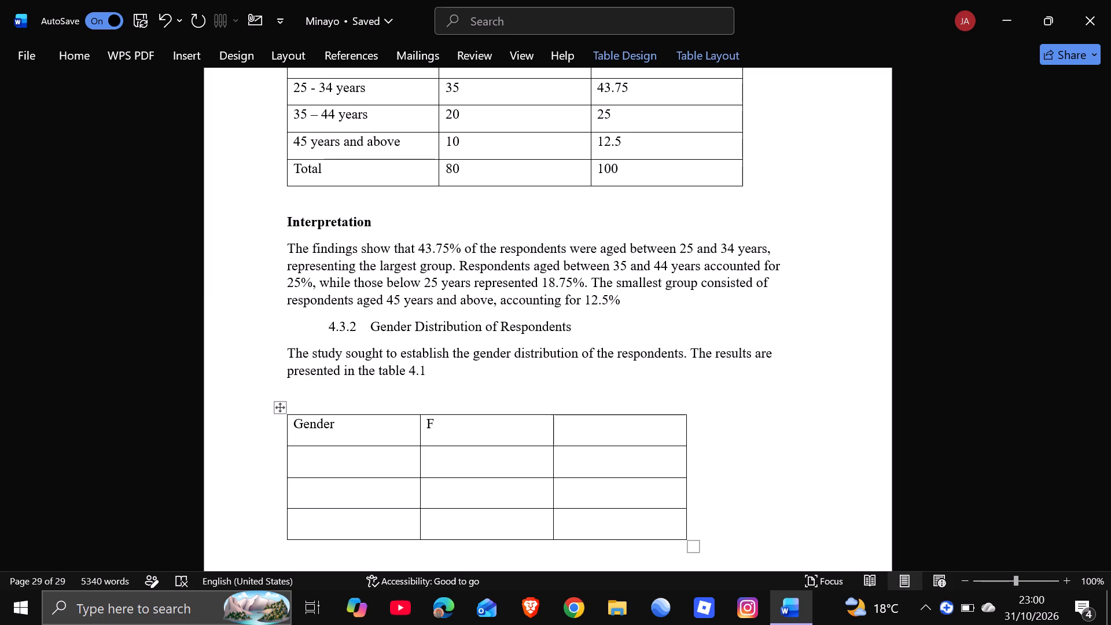
type("req")
type("uen")
type("cy")
key("space")
left_click(584, 432)
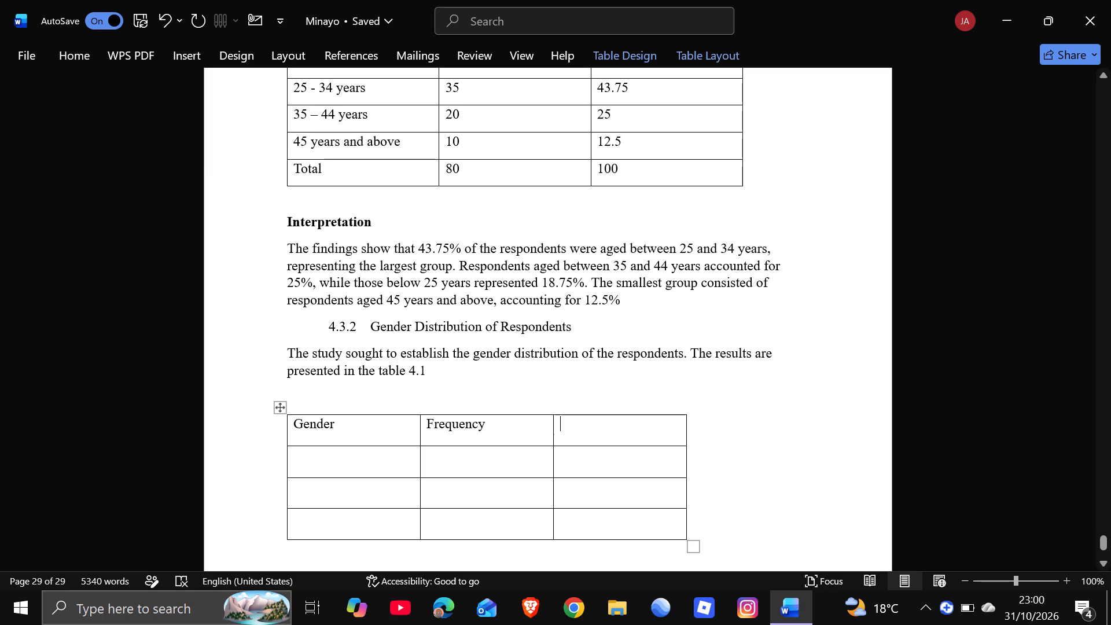
key("p")
type("ercent")
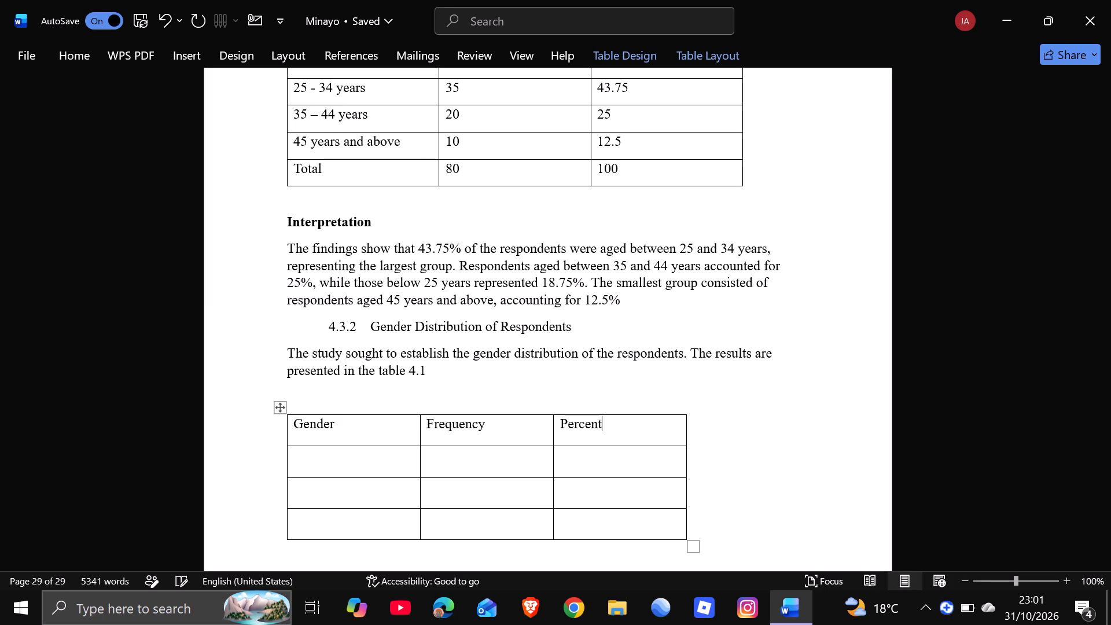
type("age")
key("shift+parenleft")
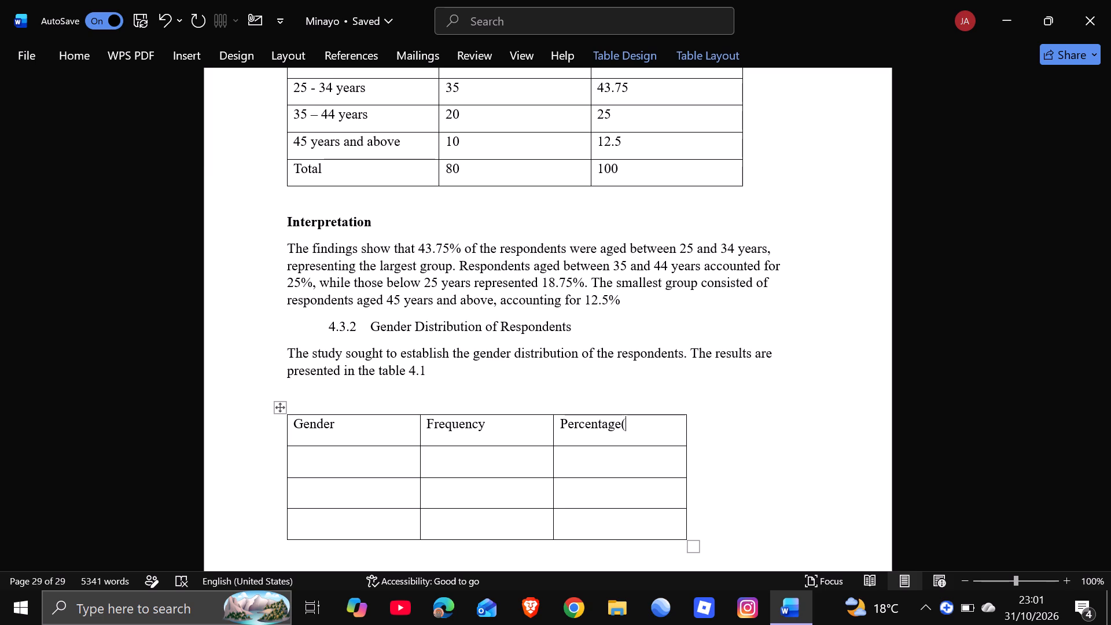
key("shift+percent")
key("shift+parenright")
Begin the first data row in the cell directly below the Gender header.
left_click(330, 479)
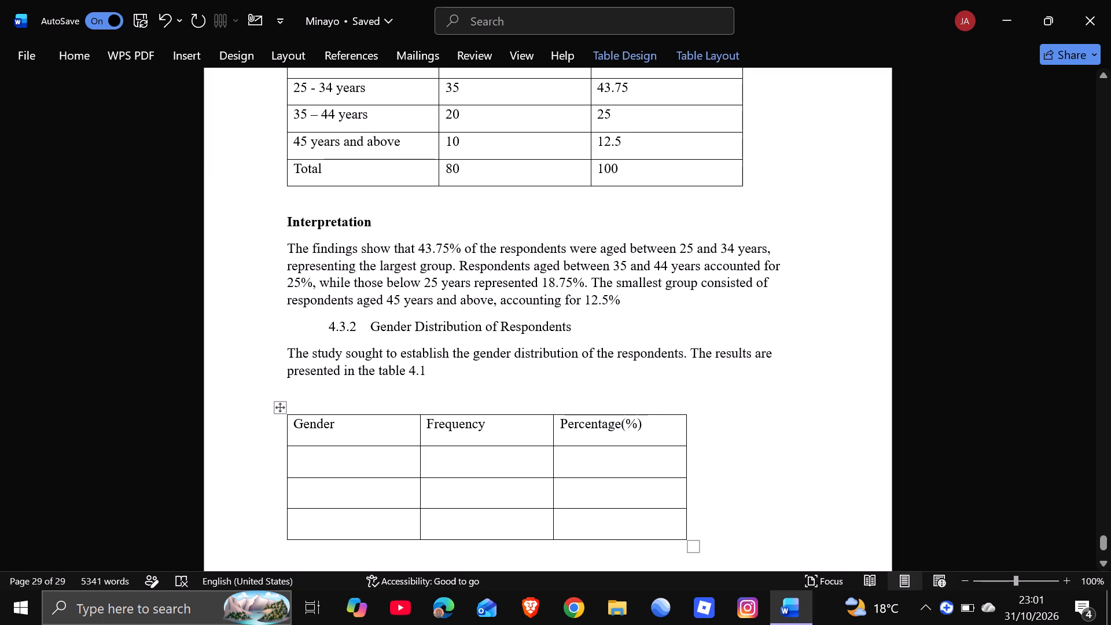
left_click(315, 466)
left_click(315, 466)
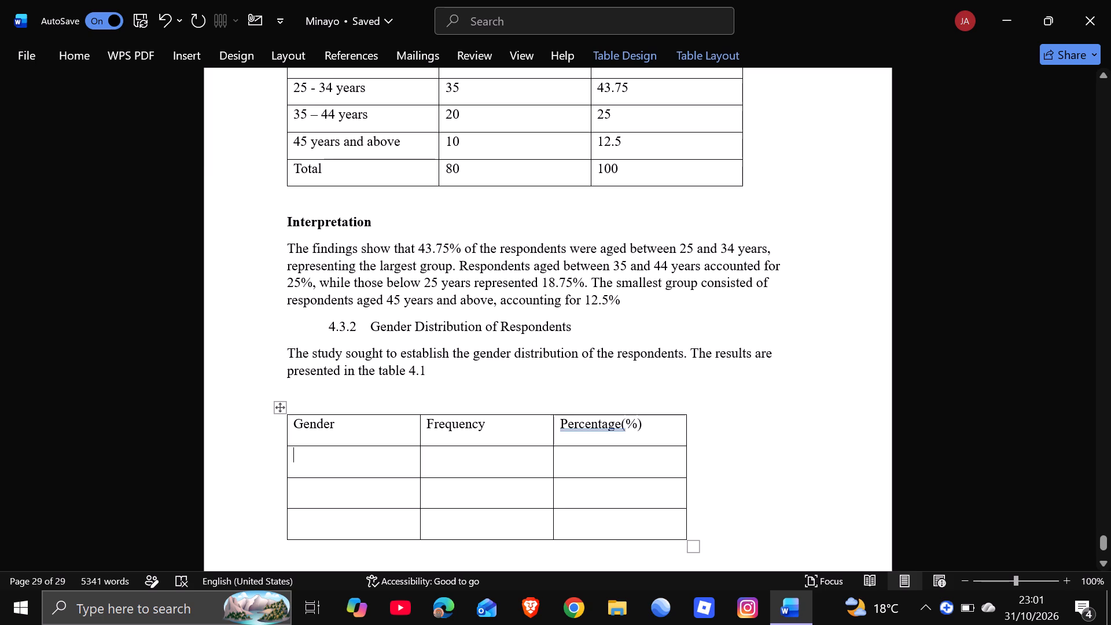
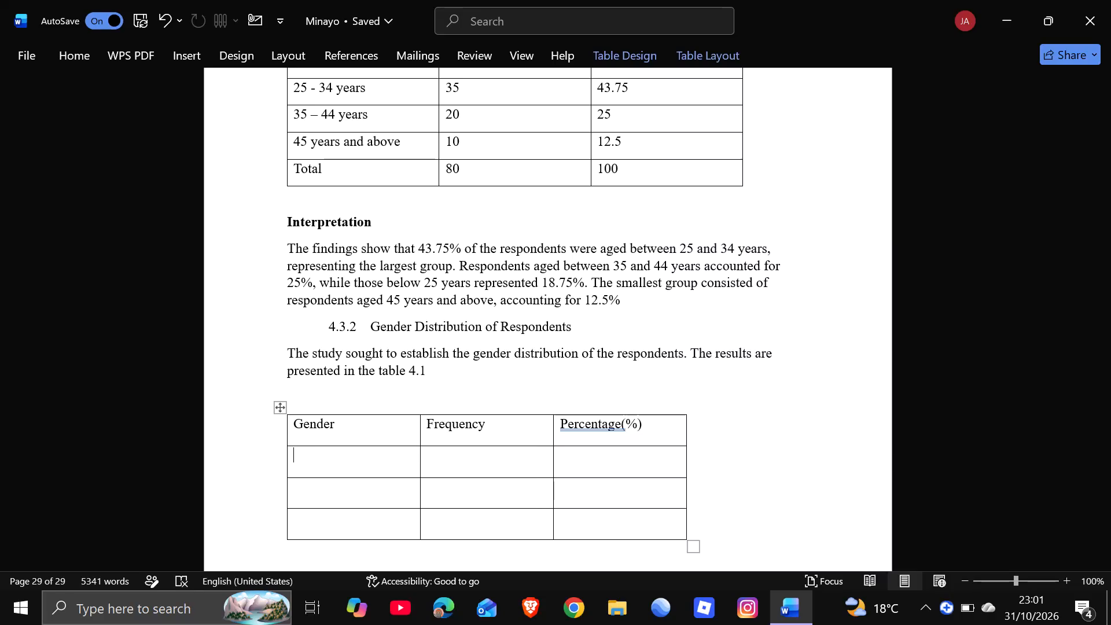
Fill the Gender column of the new table with the row labels Male, Female and Total.
key("m")
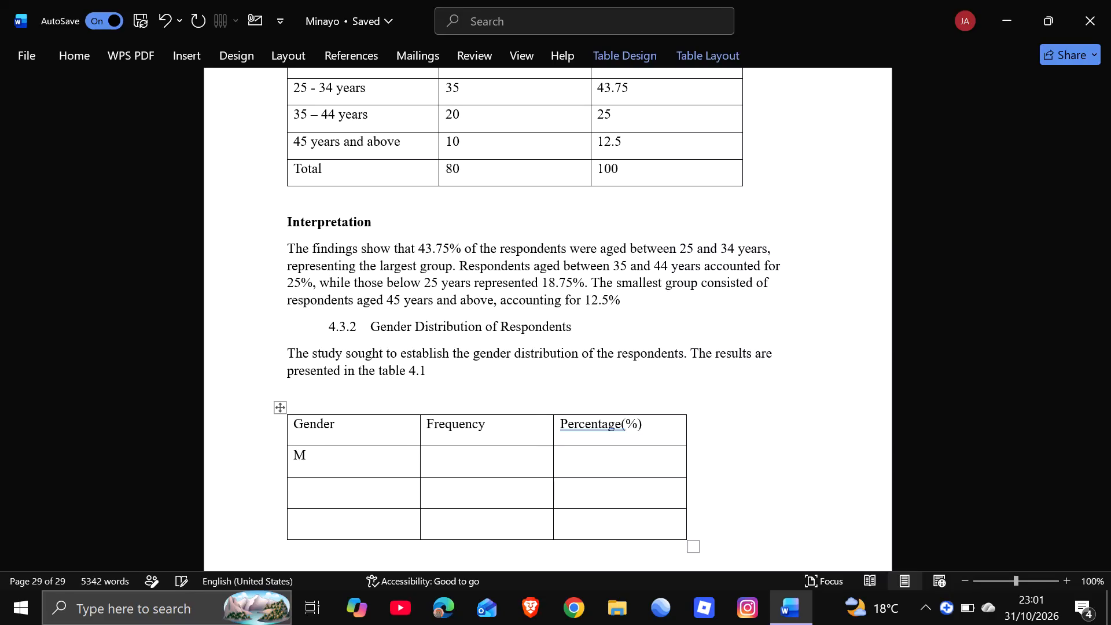
type("alw")
key("BackSpace")
key("e")
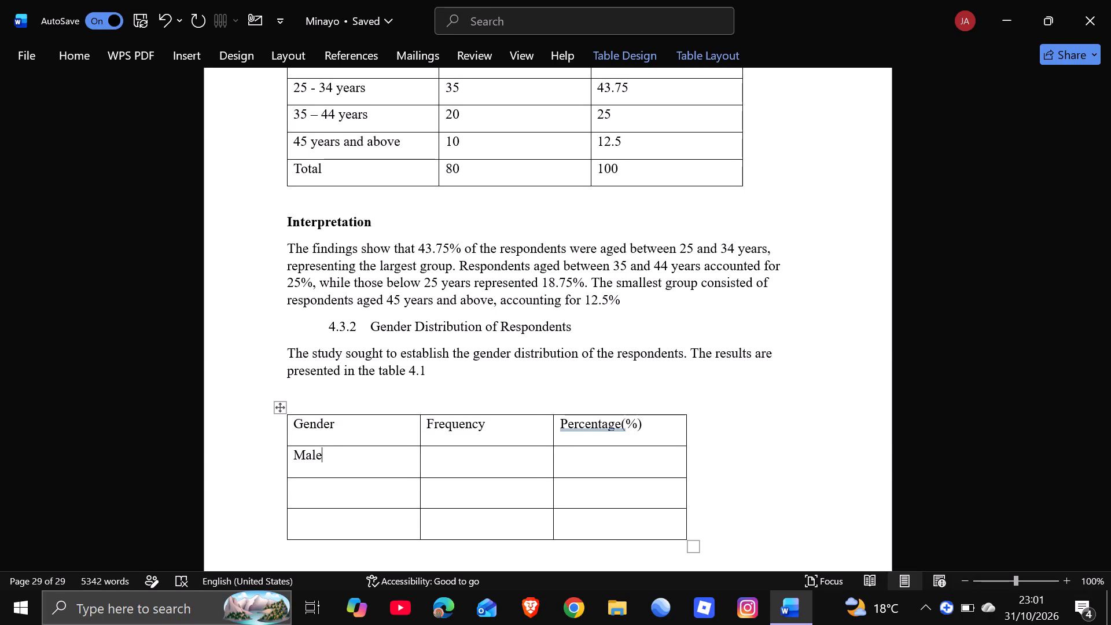
left_click(304, 504)
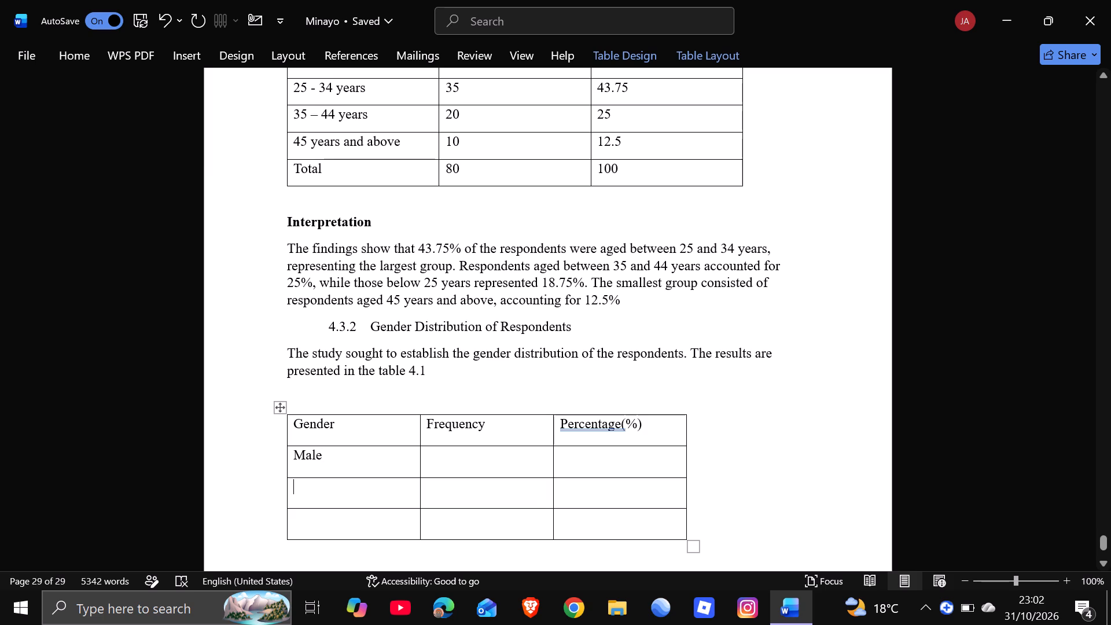
key("f")
key("e")
type("male")
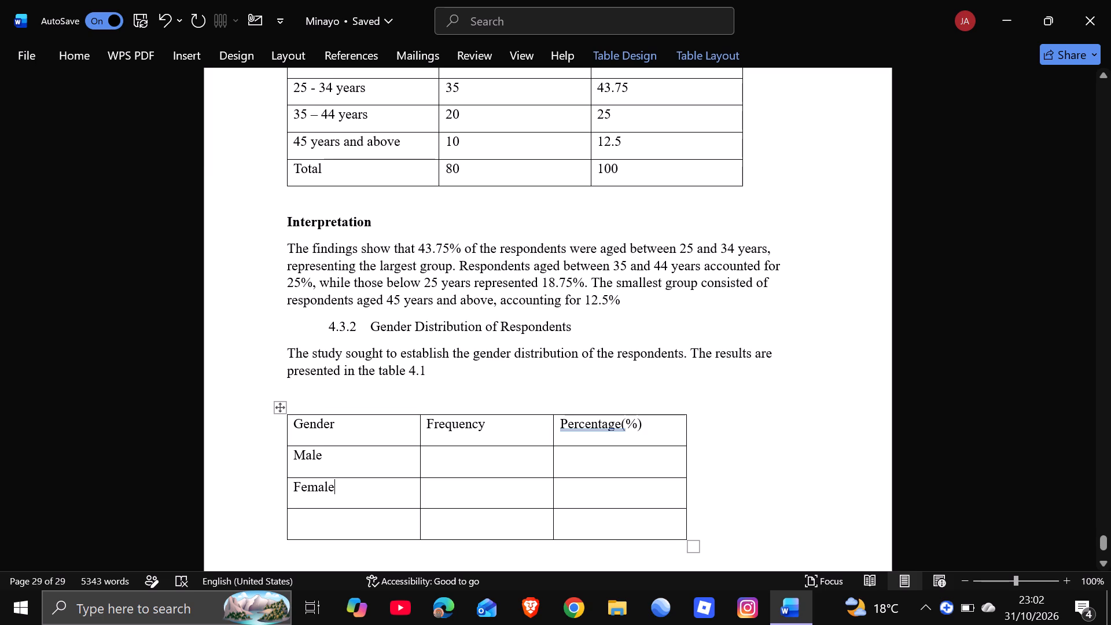
left_click(294, 531)
key("t")
type("otal")
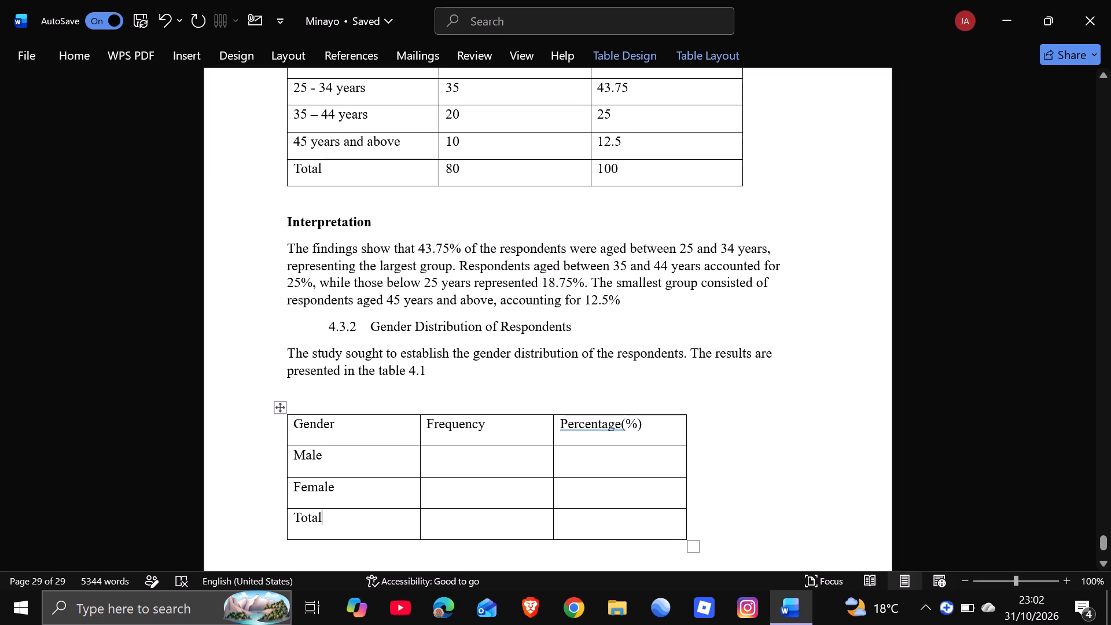
Begin the Frequency column in the cell of the Male row.
left_click(452, 464)
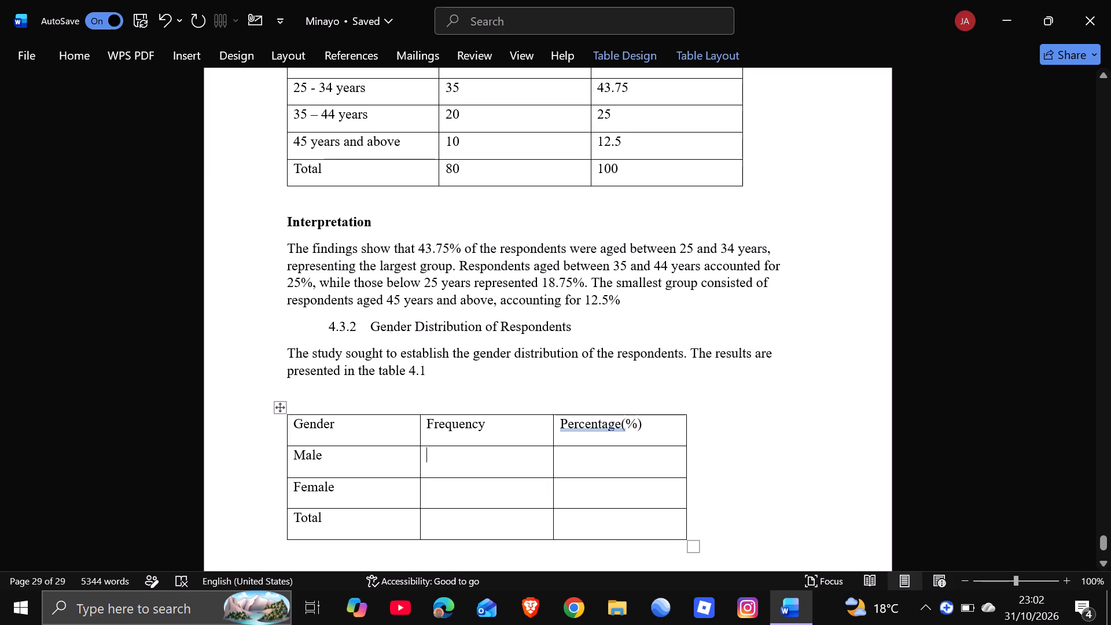
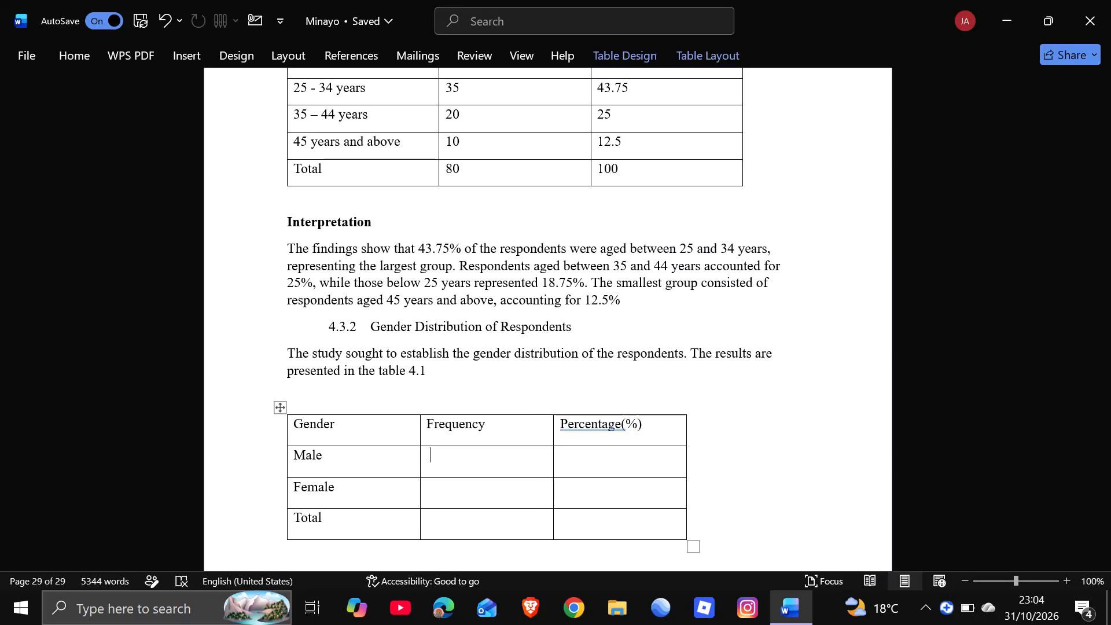
Enter the frequencies 30 for Male and 50 for Female in the gender table.
key("3")
key("0")
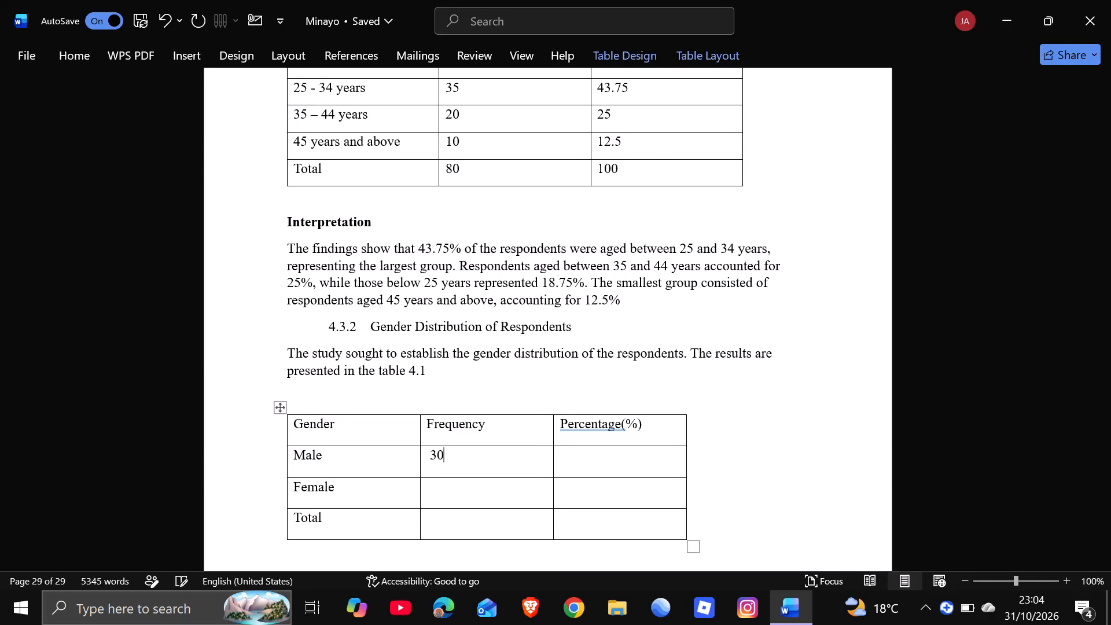
key("Down")
key("5")
key("0")
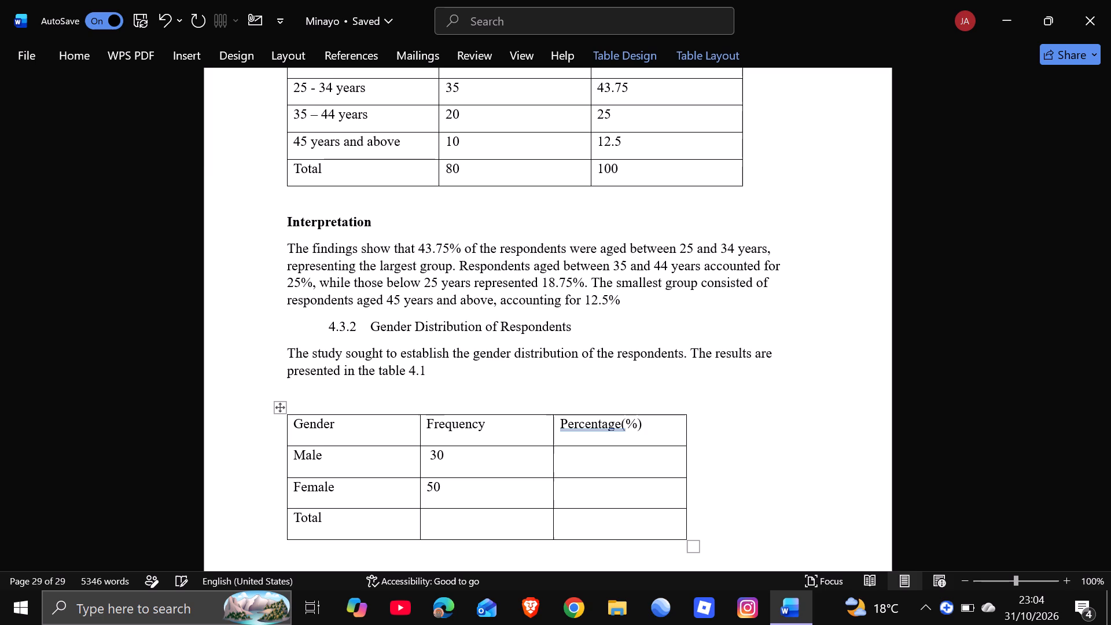
key("Right")
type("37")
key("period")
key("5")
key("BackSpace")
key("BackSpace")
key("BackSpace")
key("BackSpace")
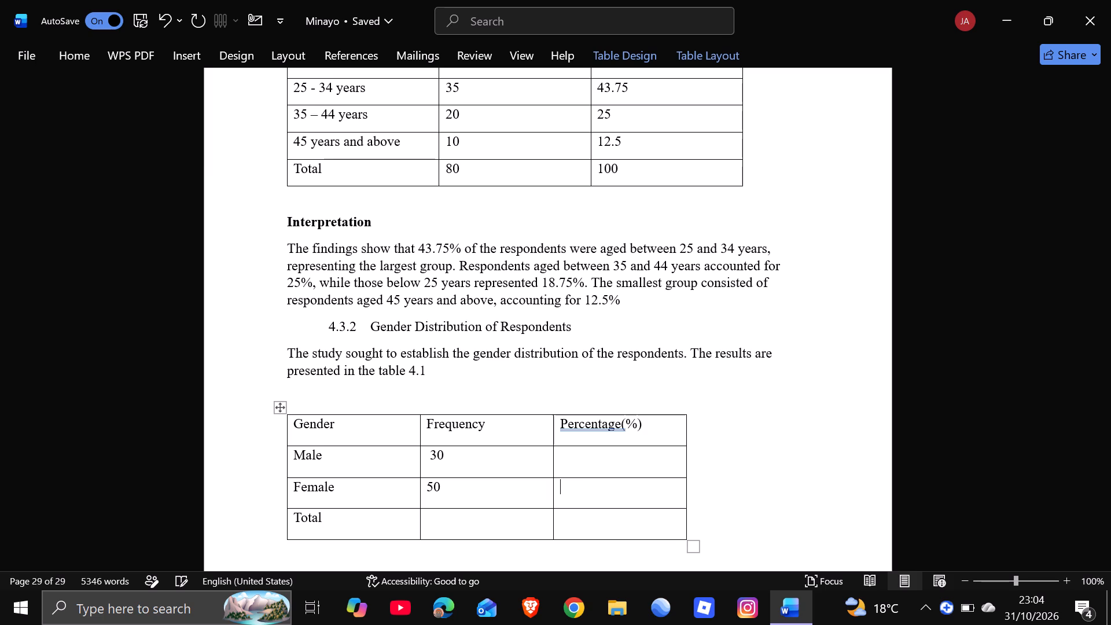
Enter the percentages 62.5 for Female and 37.5 for Male in the gender table.
key("6")
key("2")
key("comma")
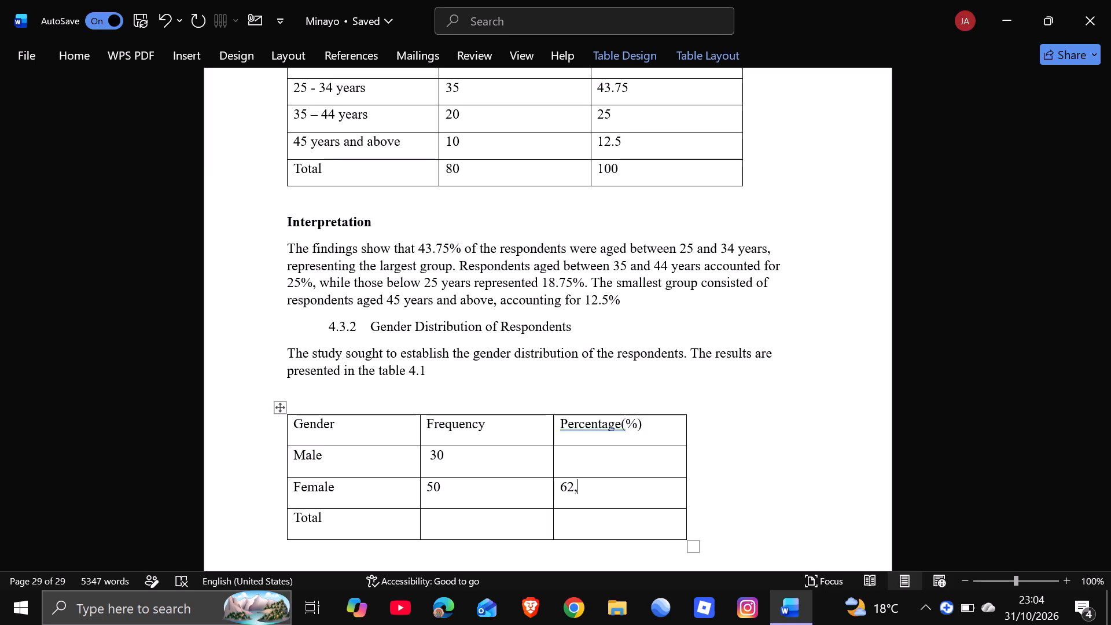
key("BackSpace")
type(".5")
key("Up")
type("37")
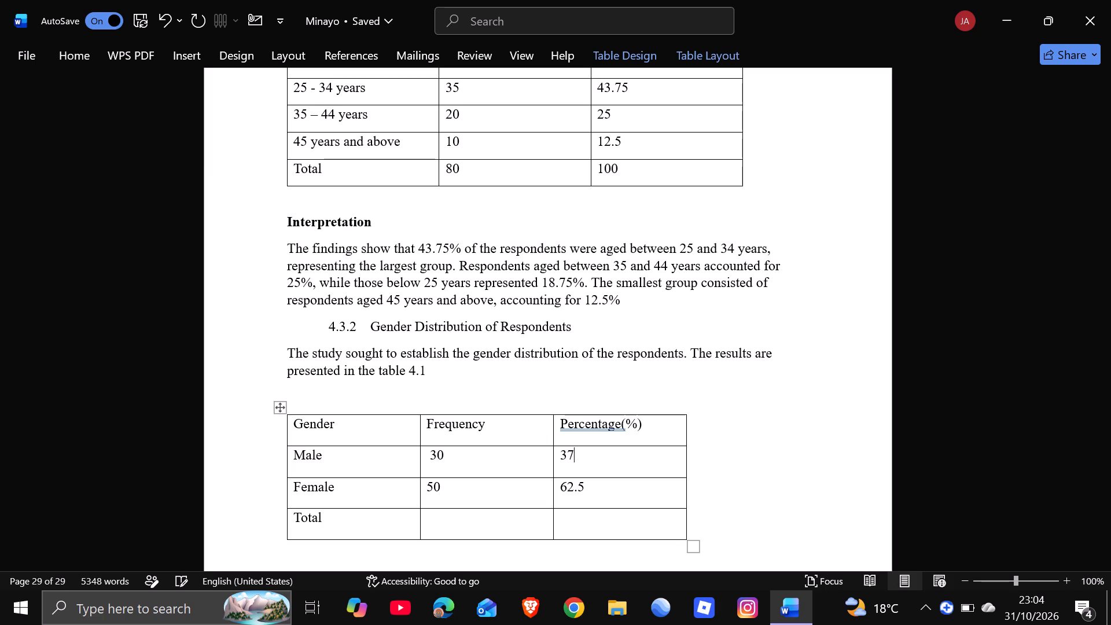
type(".5")
Slightly reduce the height of the gender table's header row by moving its lower border up.
left_click_drag(490, 446, 496, 445)
left_click_drag(496, 445, 620, 432)
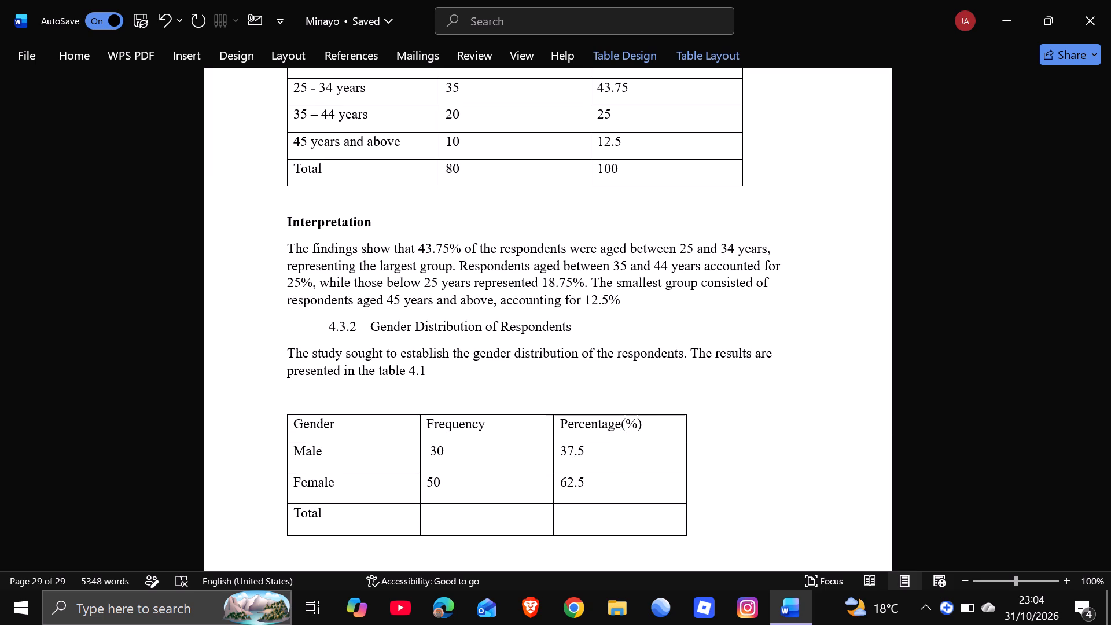
Insert a space before "(%)" in the gender table's Percentage heading.
left_click(621, 425)
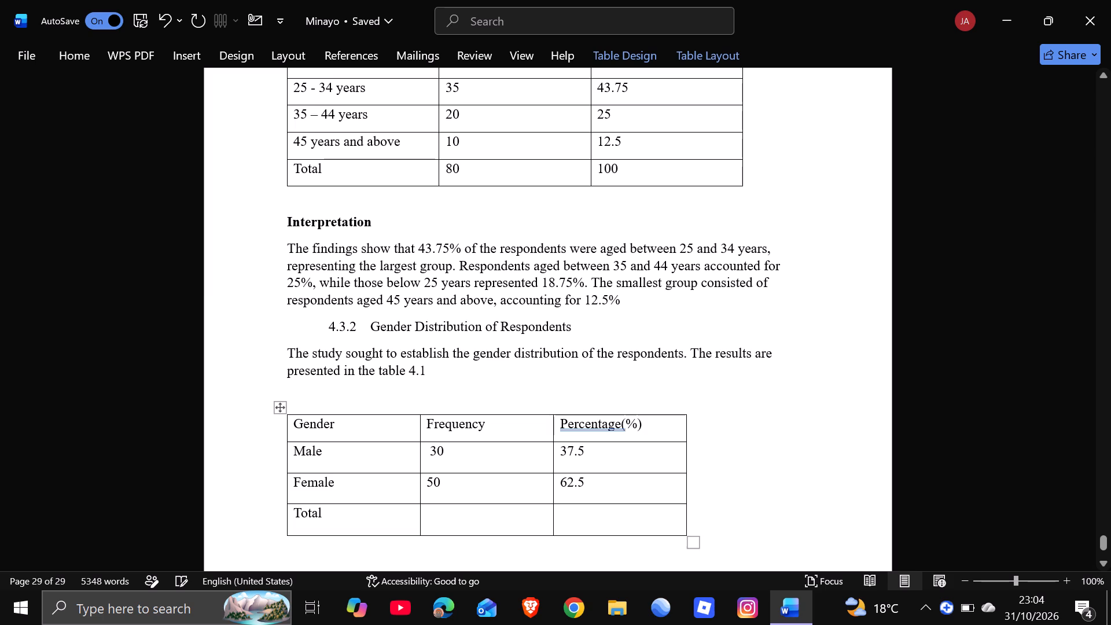
key("space")
Fill the Total row of the gender table with frequency 80 and percentage 100.
left_click(444, 515)
type("80")
left_click(578, 517)
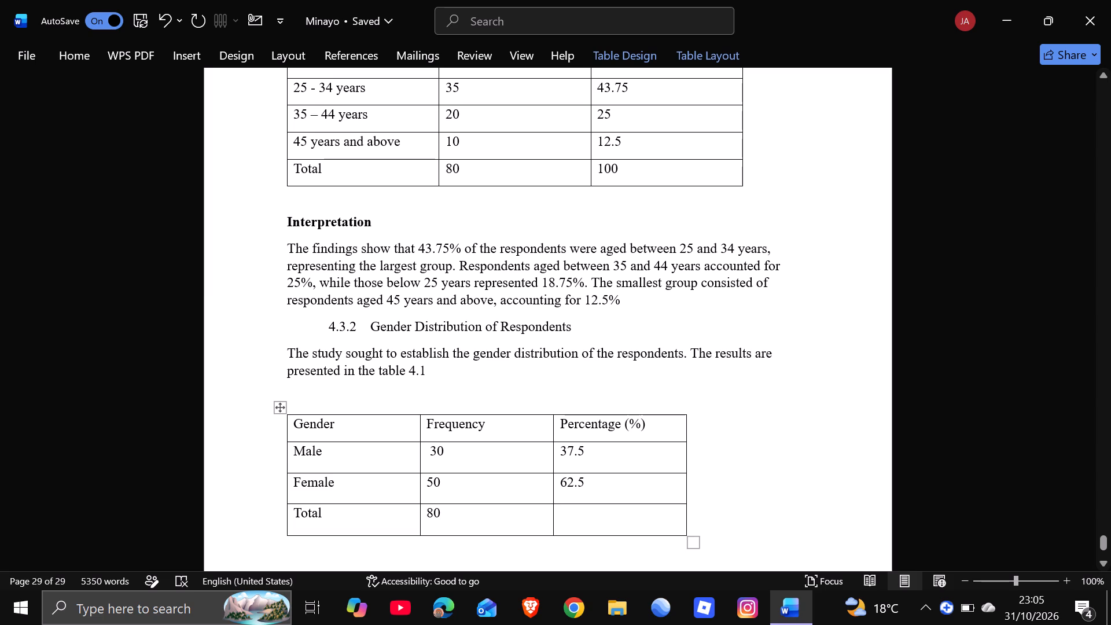
type("100")
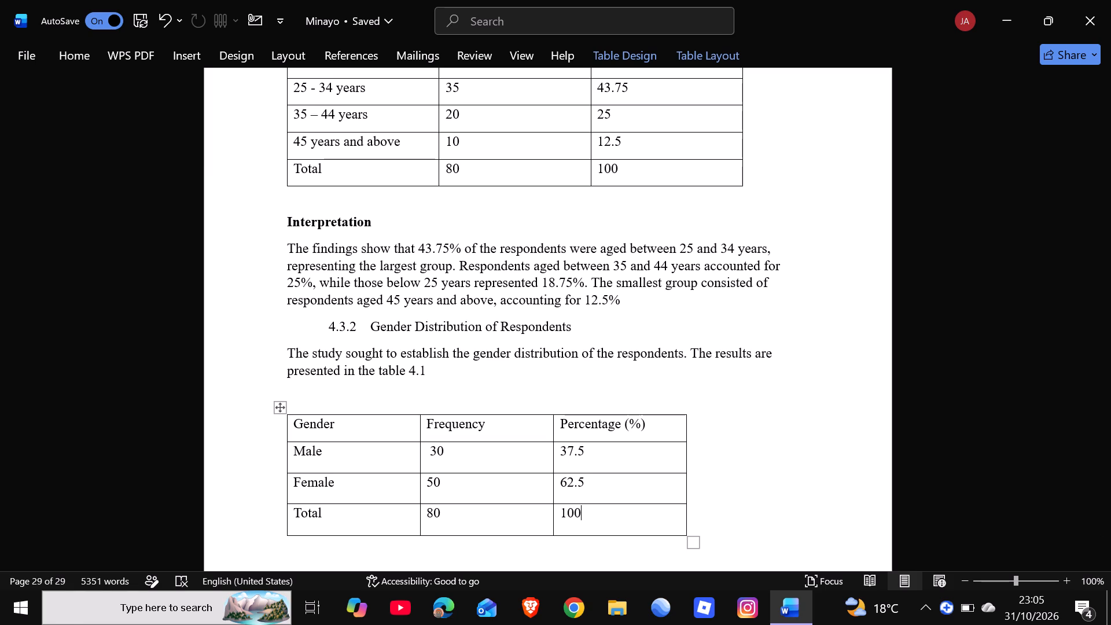
Start a caption with the text "Table 4,1" on the blank line directly above the gender table.
left_click(295, 392)
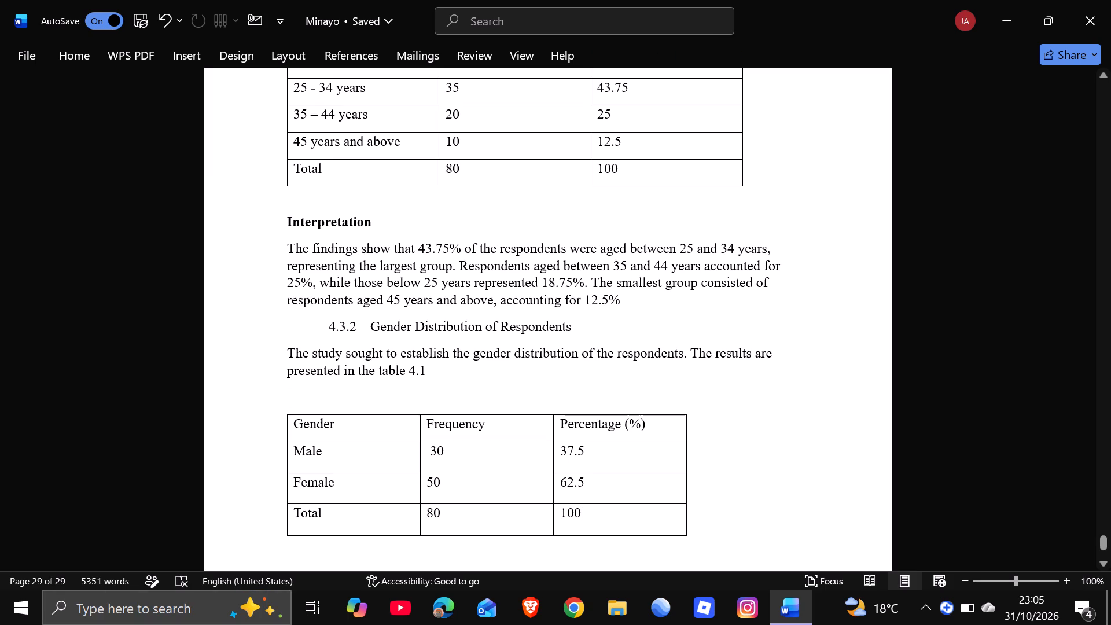
key("t")
type("av")
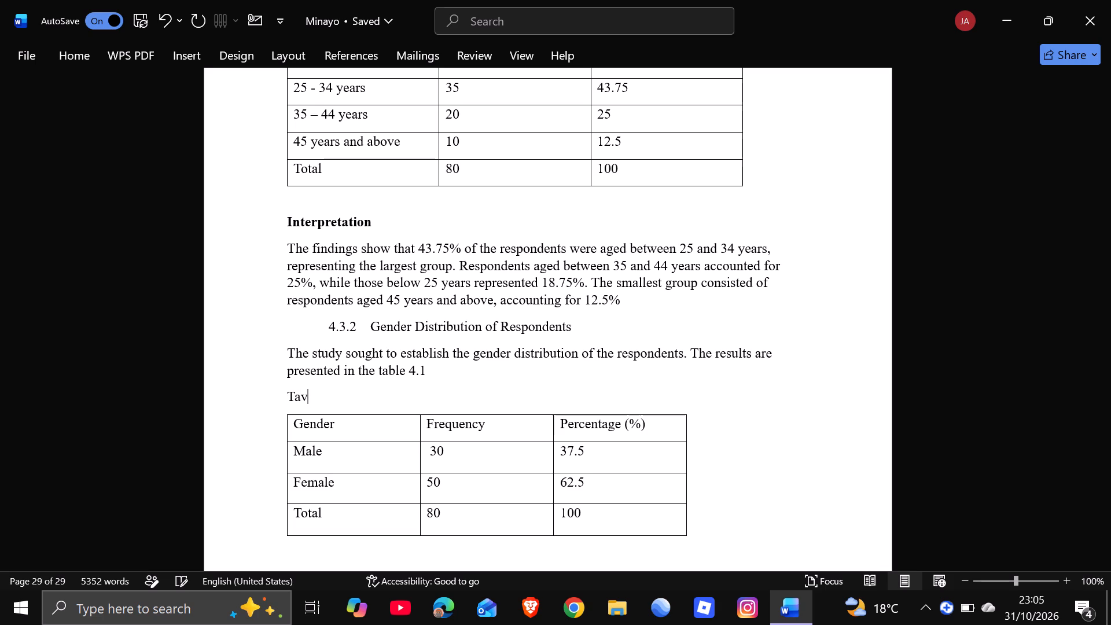
key("BackSpace")
key("b")
type("le")
key("space")
key("4")
key("comma")
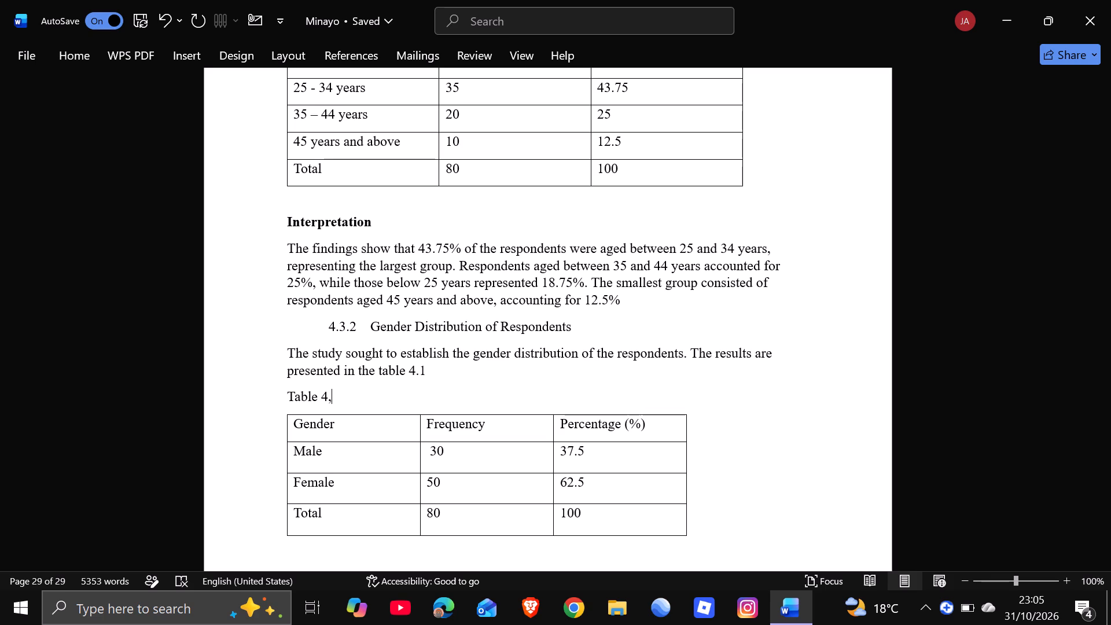
key("1")
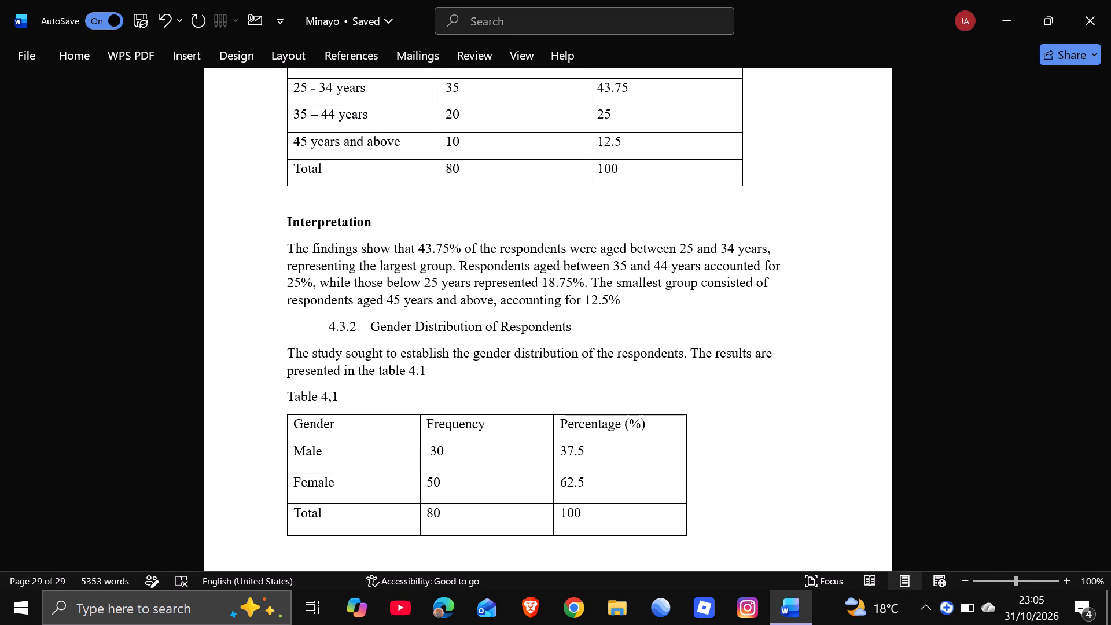
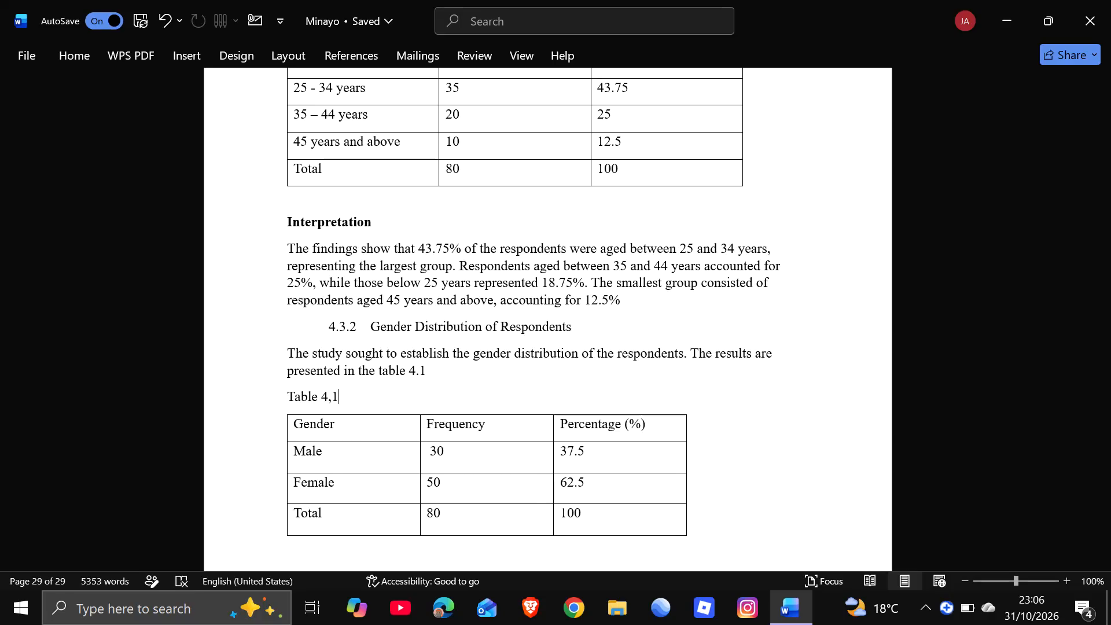
Complete the gender table's caption by adding ": Gender Distribution of Respondents" after the table number.
key("shift+colon")
key("space")
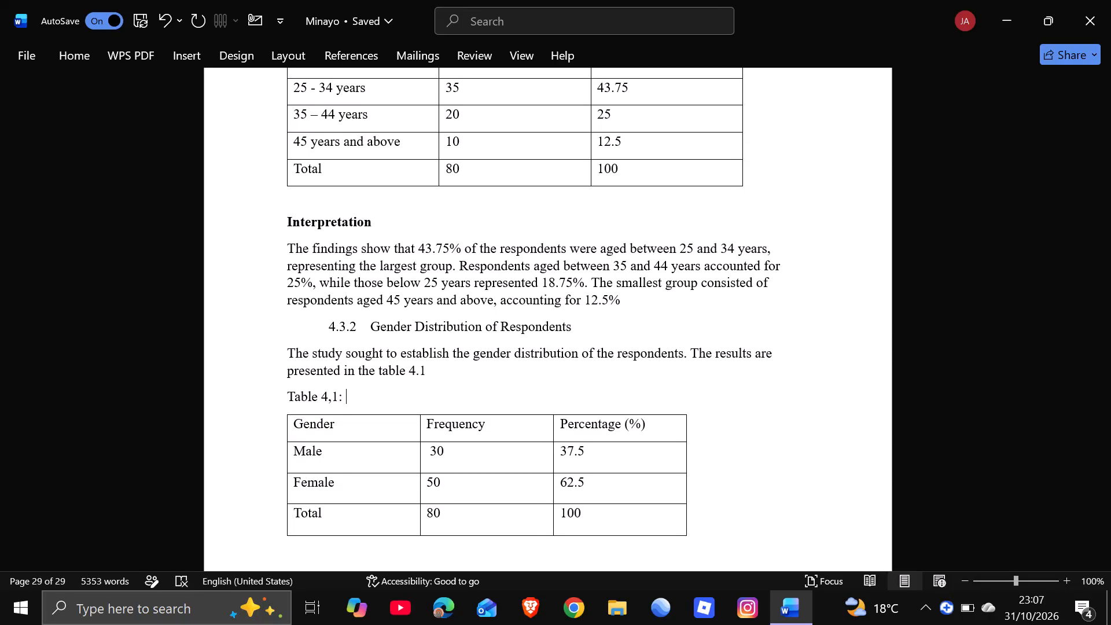
key("g")
type("ender")
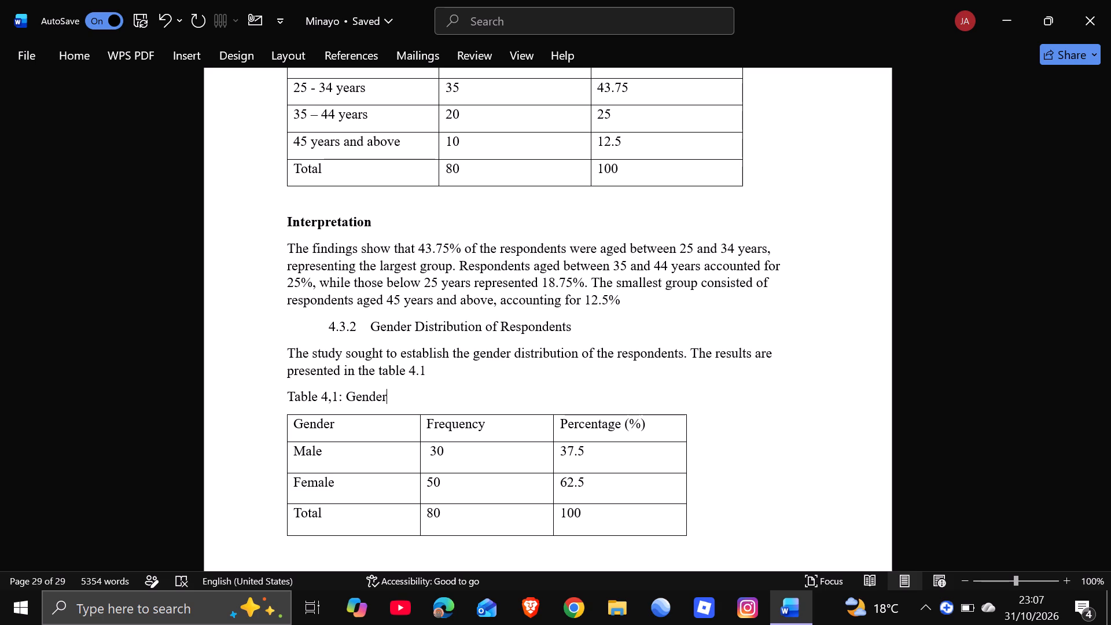
key("space")
key("d")
type("istribution")
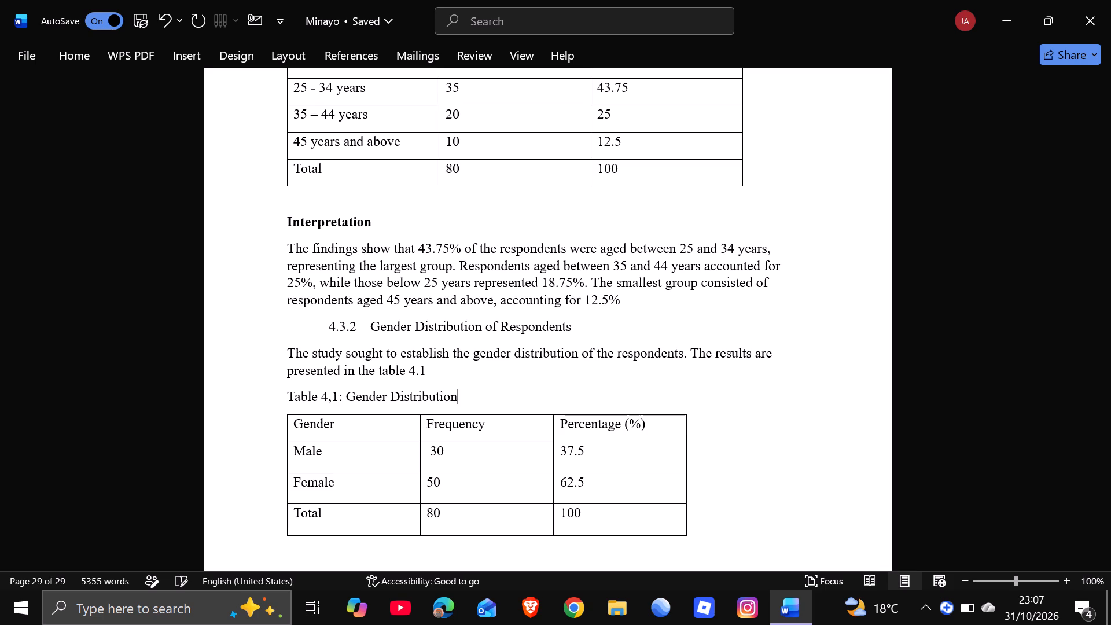
key("space")
type("of")
key("space")
key("r")
type("espo")
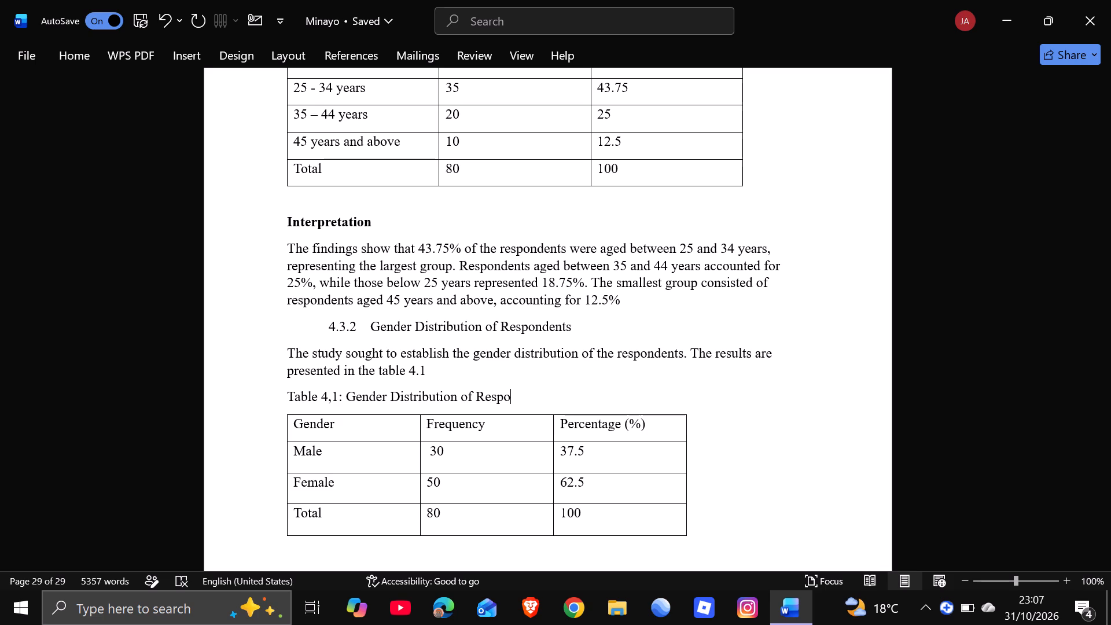
key("n")
type("den")
type("ts")
Make the 4.3.2 heading "Gender Distribution of Respondents" bold.
left_click(578, 330)
left_click(578, 330)
left_click_drag(578, 330, 303, 329)
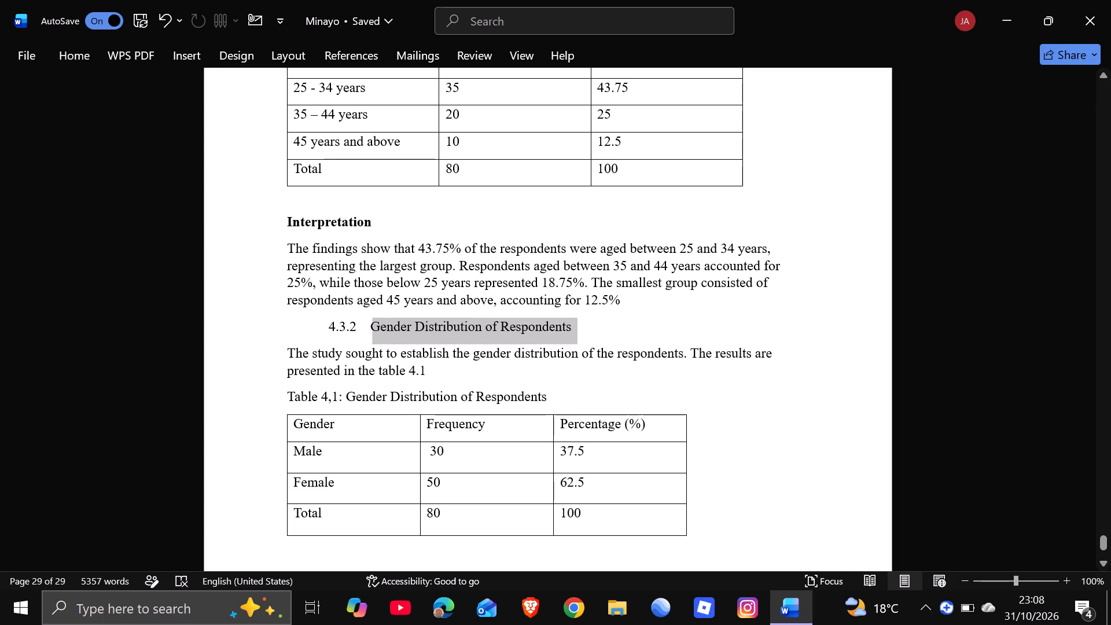
left_click_drag(303, 329, 304, 332)
left_click(319, 298)
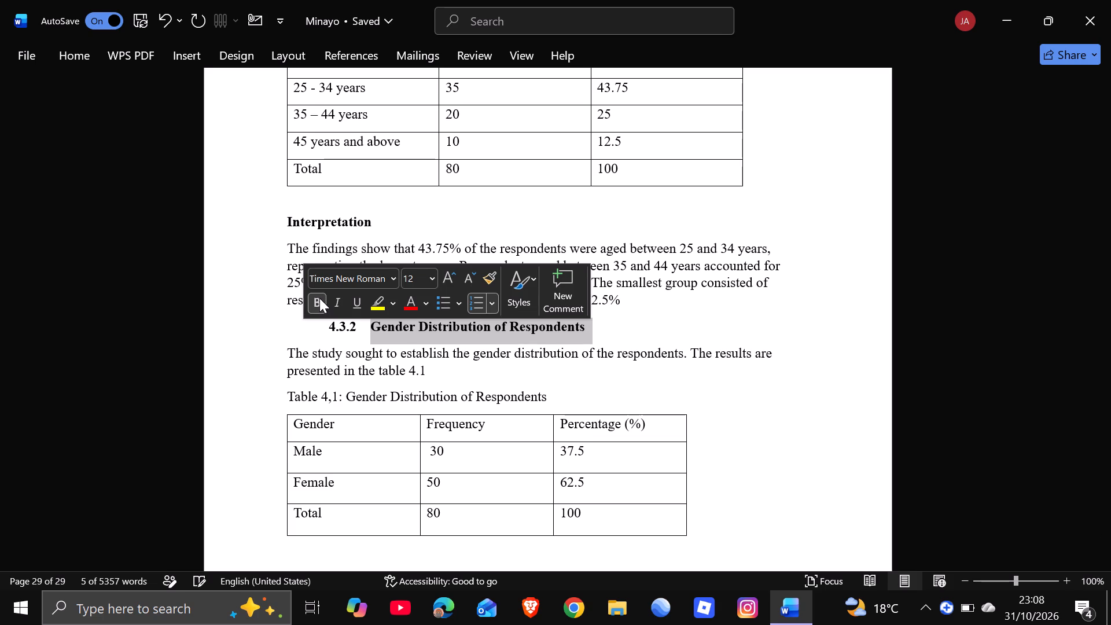
double_click(480, 365)
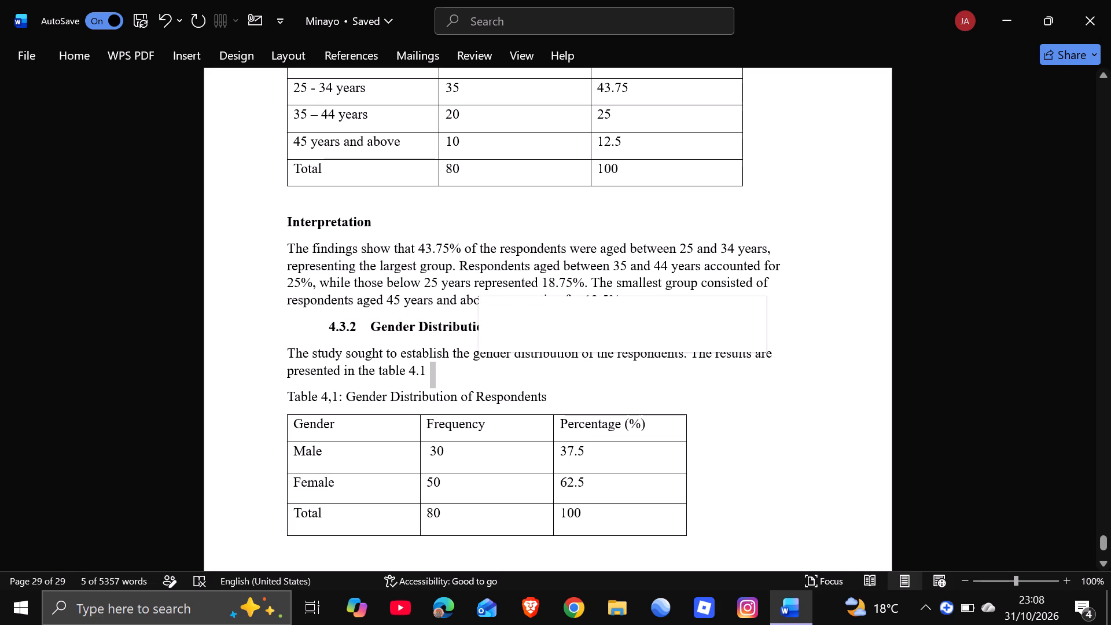
Make the whole caption line above the gender table bold.
left_click(555, 391)
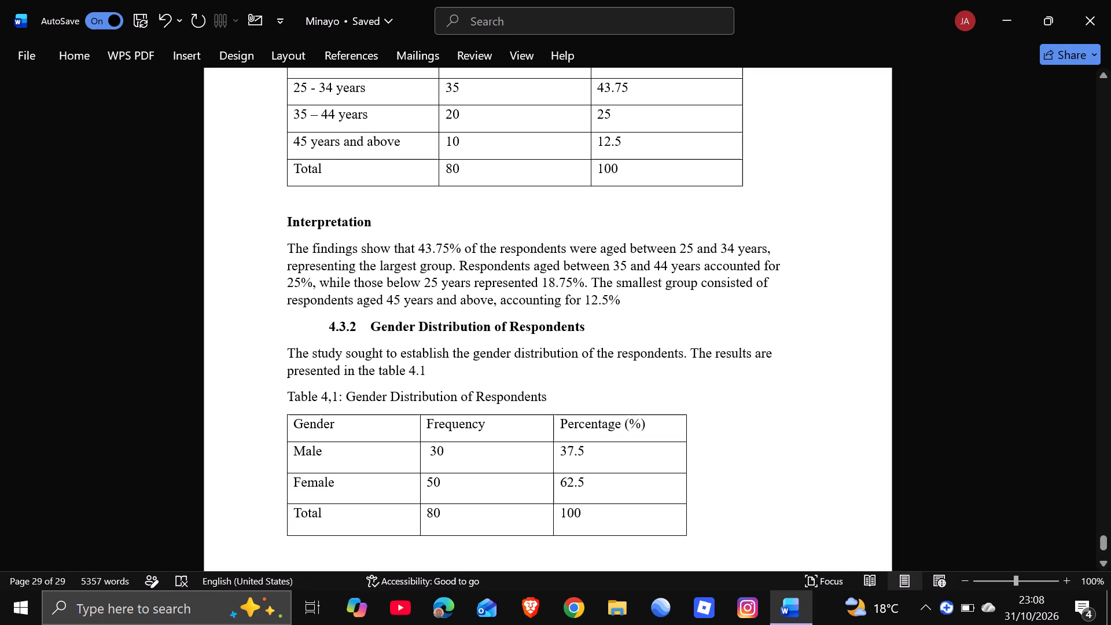
left_click_drag(555, 391, 277, 391)
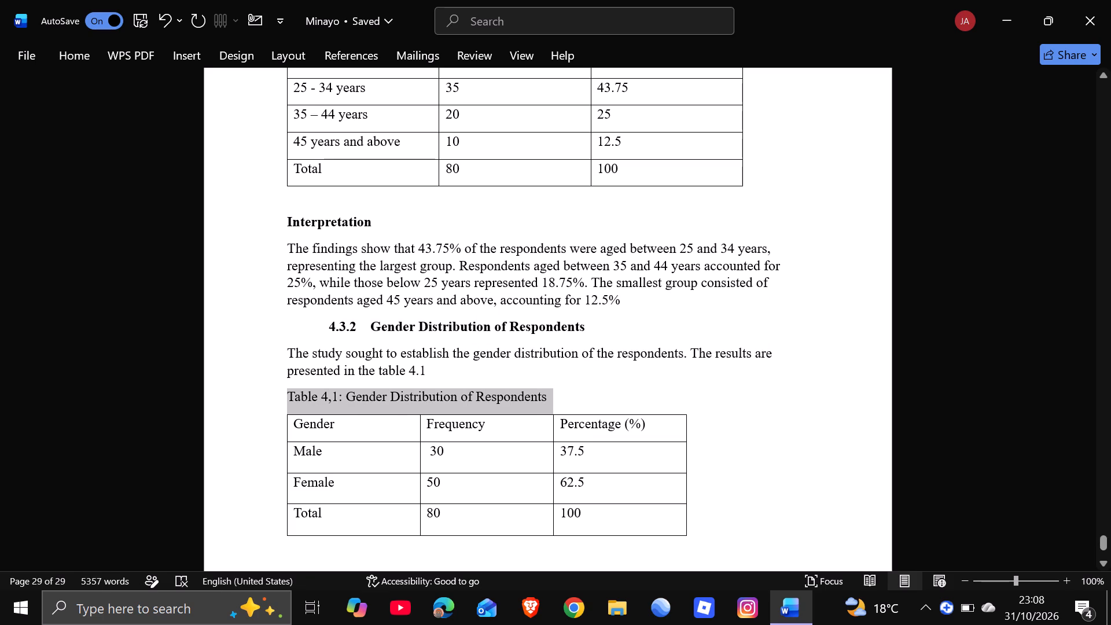
left_click_drag(277, 391, 267, 394)
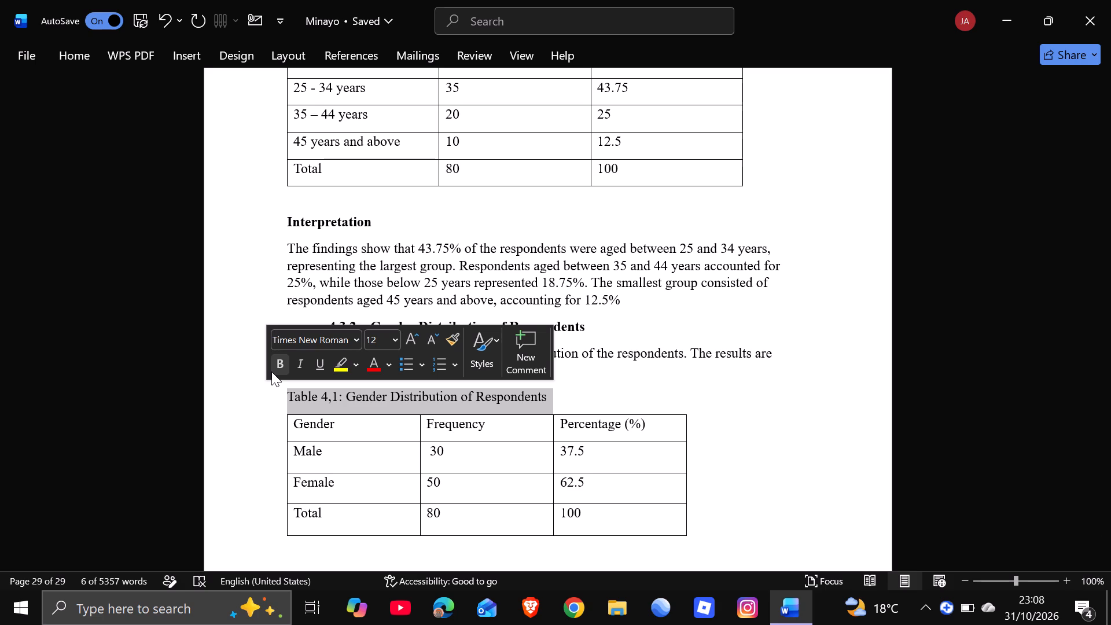
left_click(271, 372)
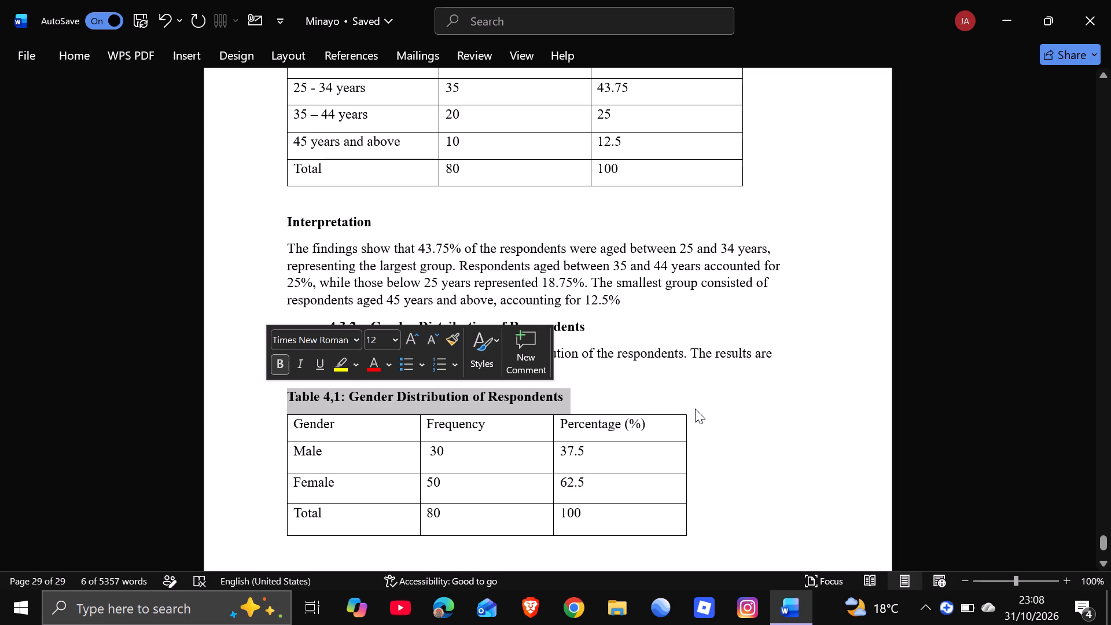
left_click(695, 409)
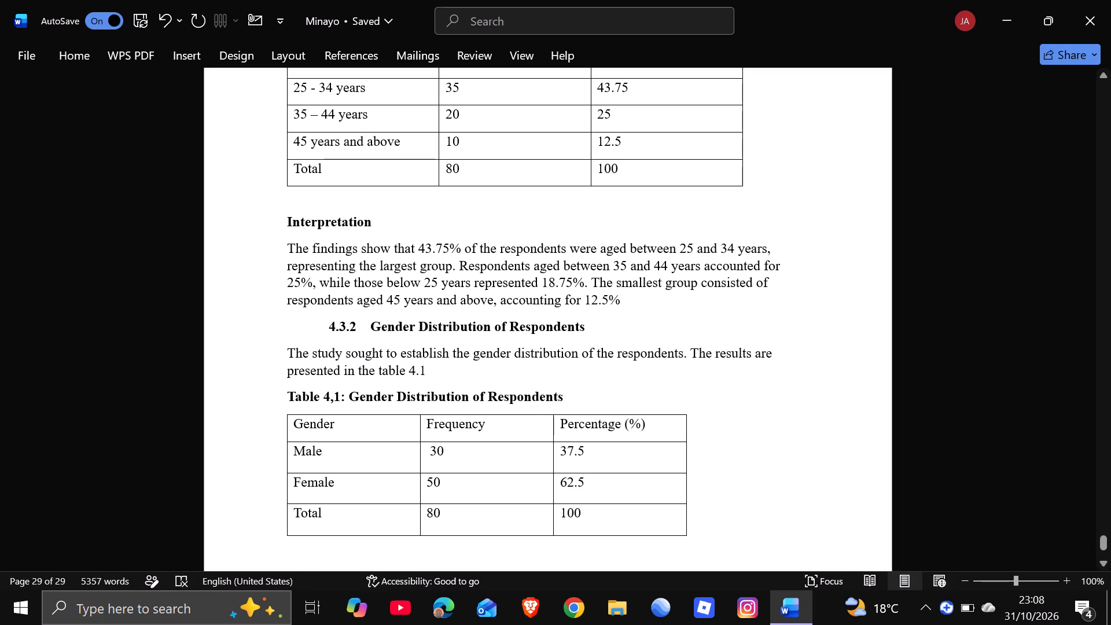
Add the subheading "Interpretation" below the gender table, leaving a blank line between them.
left_click(362, 542)
key("Return")
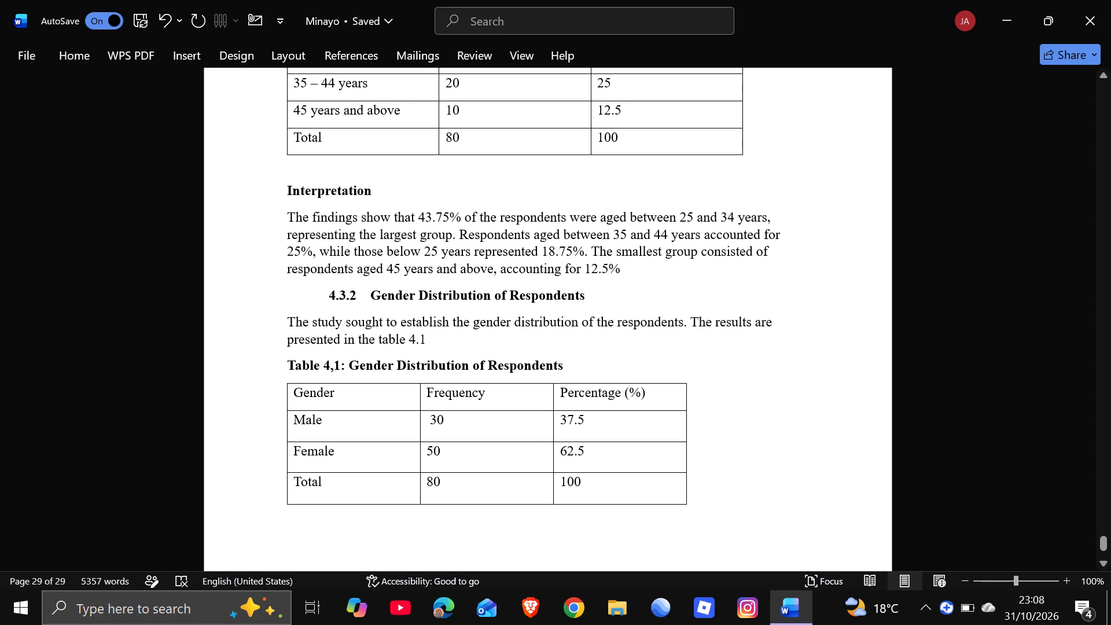
key("i")
key("space")
type("n")
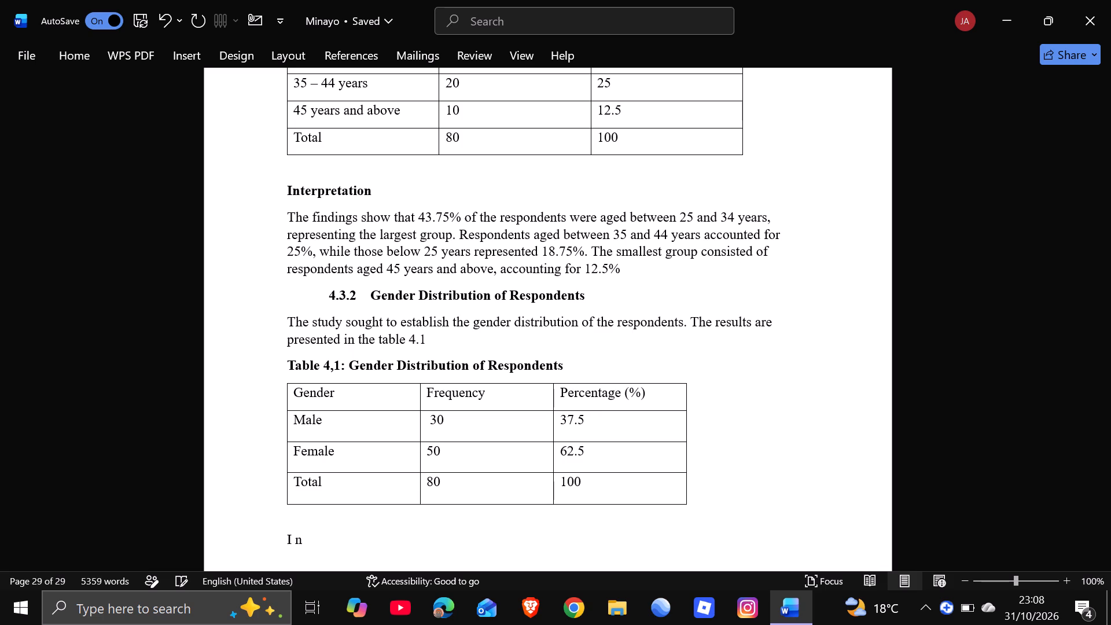
key("BackSpace")
key("BackSpace")
type("nt")
type("er")
type("pret")
key("a")
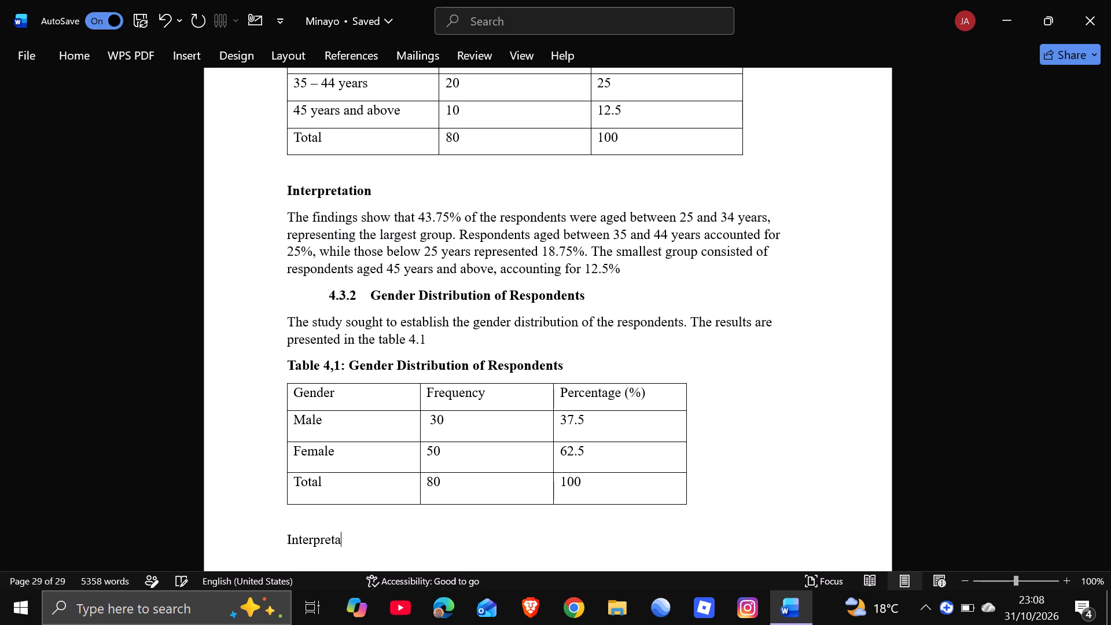
type("tio")
key("n")
key("Return")
Begin the interpretation paragraph below the gender table's "Interpretation" subheading with "The results indicate that 62.5%".
key("t")
type("he")
key("space")
key("Down")
key("Down")
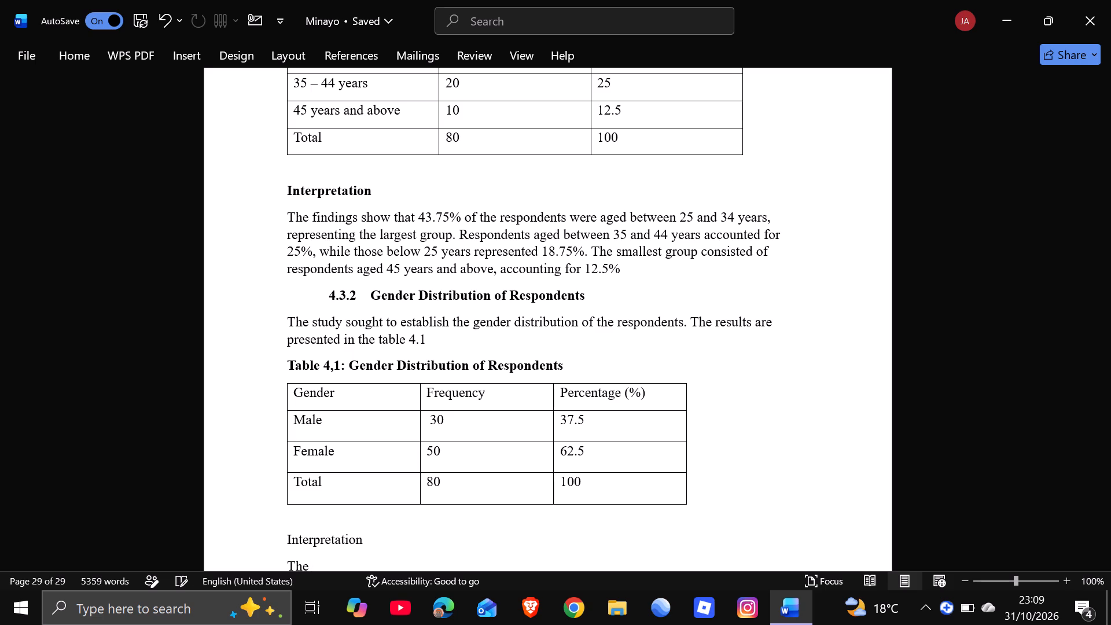
type("res")
key("u")
type("lt")
type("s")
key("space")
type("indicate")
key("space")
type("that")
key("space")
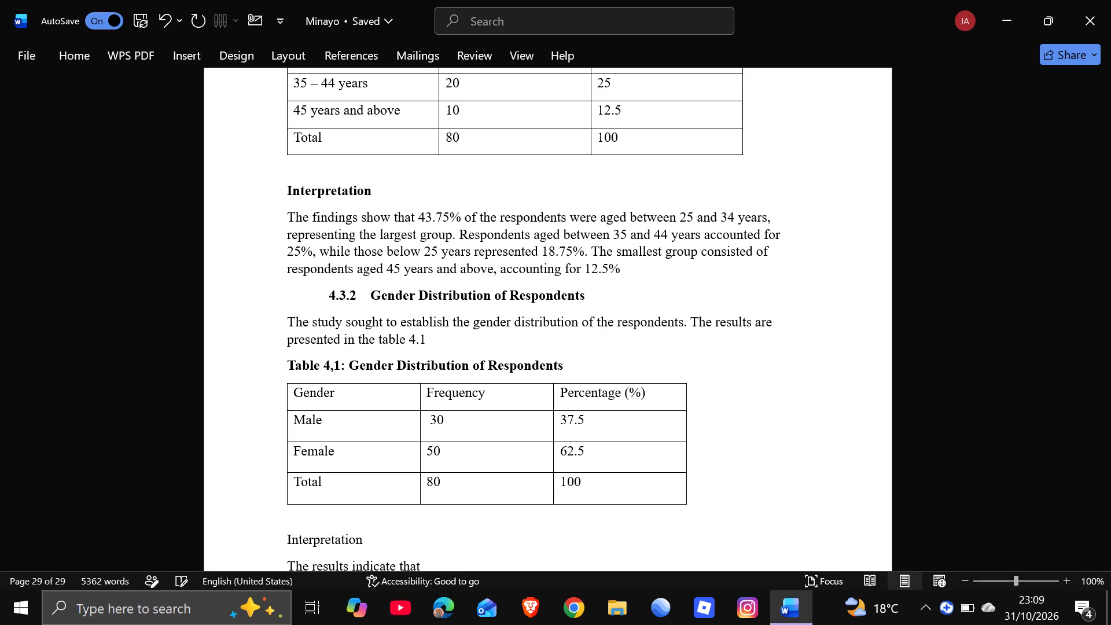
key("6")
key("2")
key("period")
key("5")
key("shift+percent")
Continue the interpretation sentence after "62.5%" with "of the respondents were female,".
left_click(468, 568)
key("space")
key("Down")
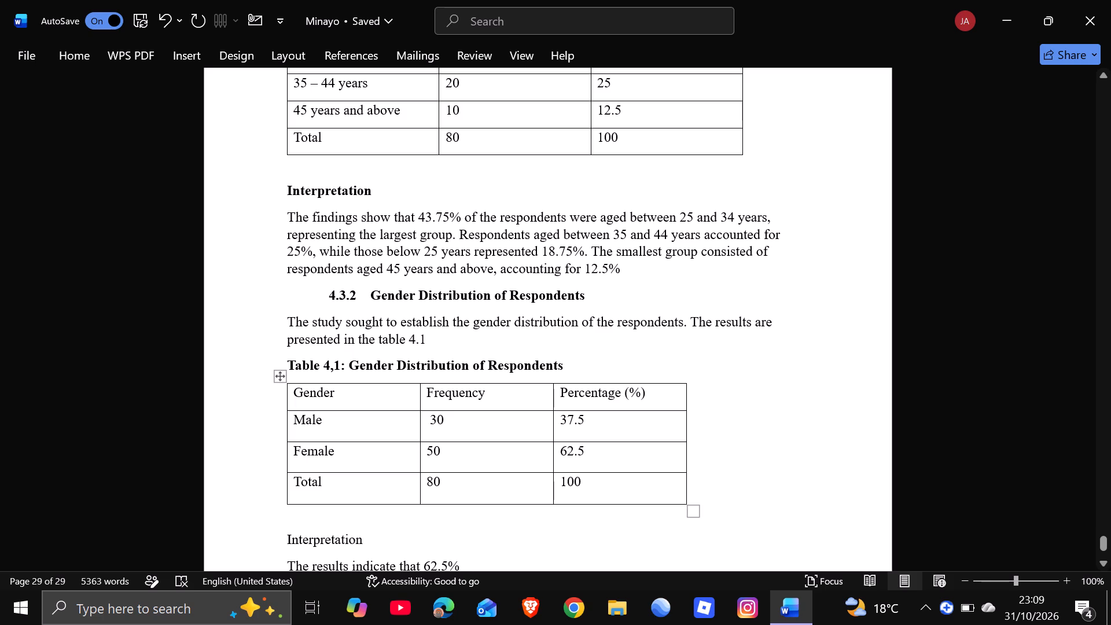
triple_click(1103, 562)
triple_click(1103, 562)
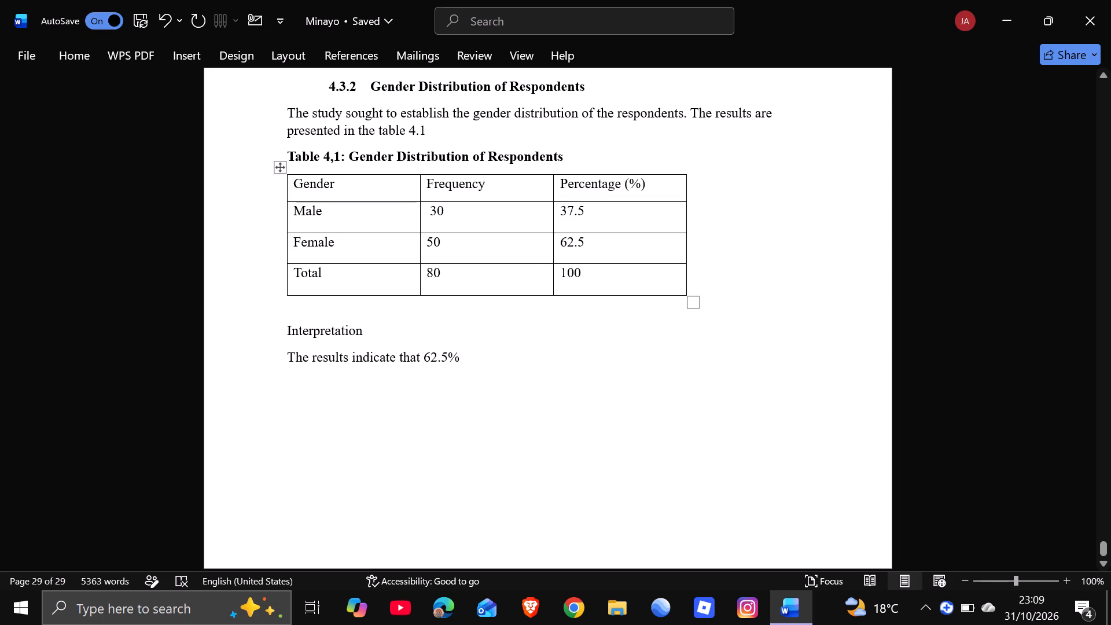
left_click(475, 358)
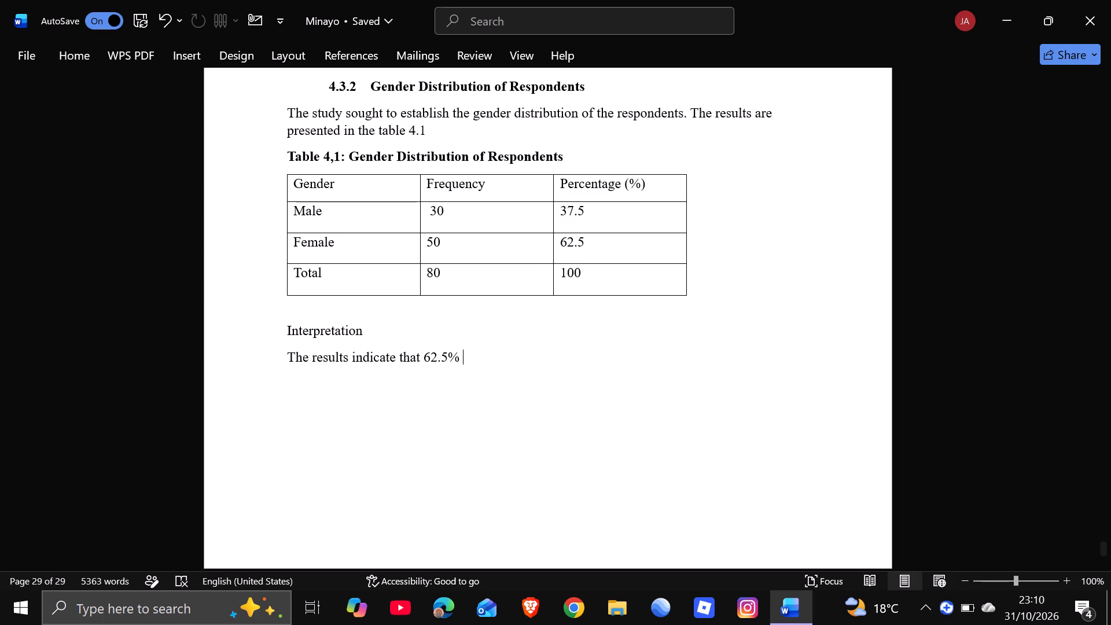
type("of")
type("the")
key("space")
type("respo")
key("n")
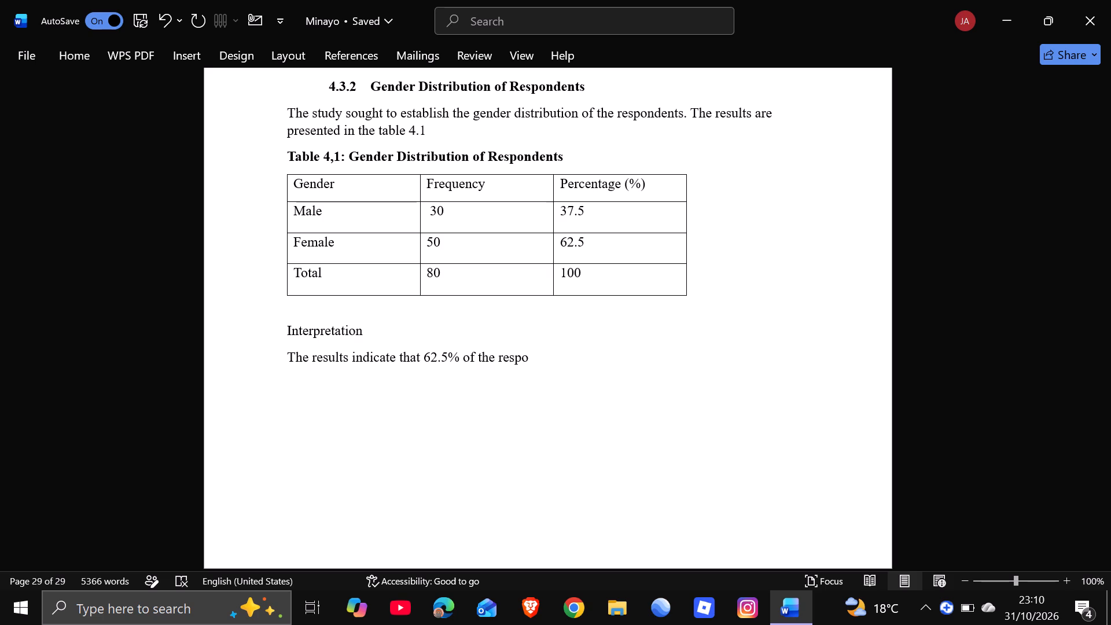
key("d")
type("ents")
key("space")
type("were femal")
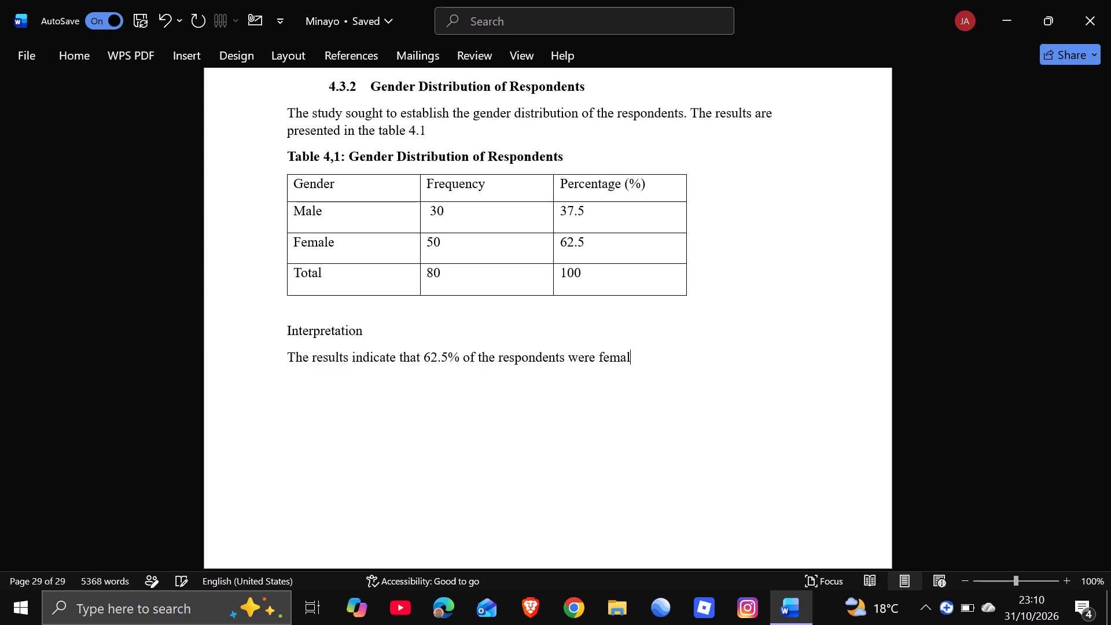
key("e")
key("comma")
Complete the first interpretation sentence with "while 37.5% were male.".
key("space")
type("while")
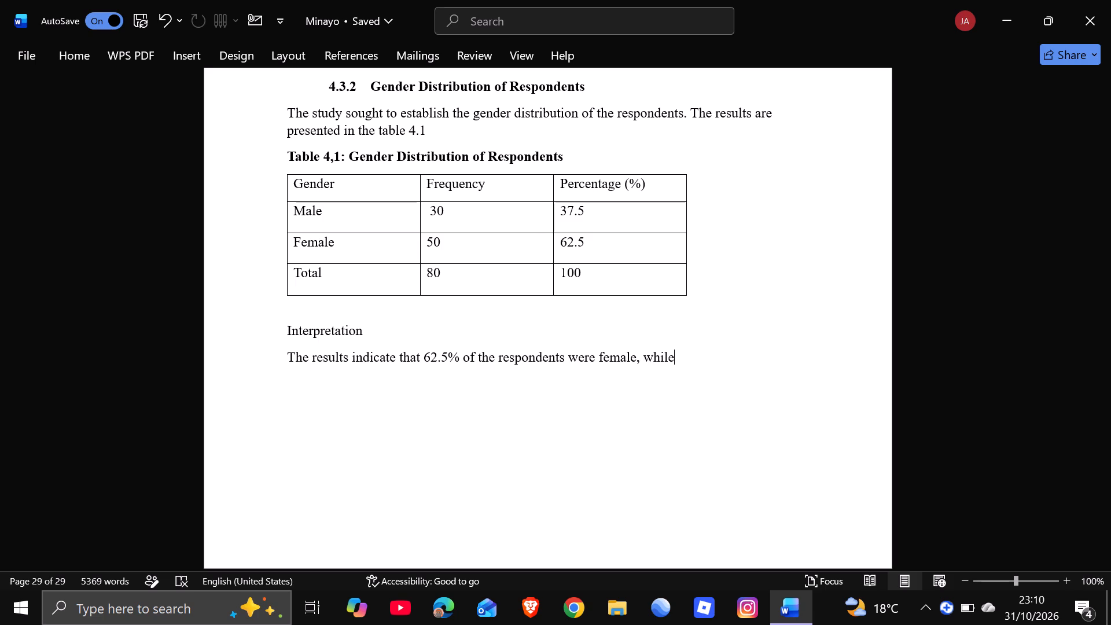
key("space")
type("37")
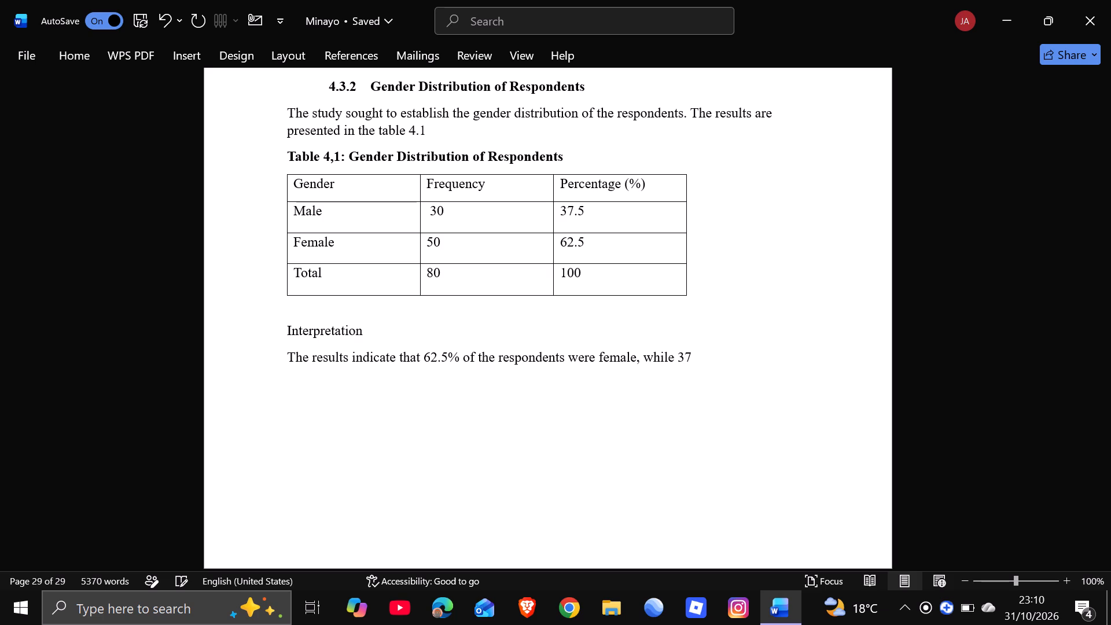
key("period")
key("5")
key("shift+percent")
key("space")
type("were")
key("space")
type("male.")
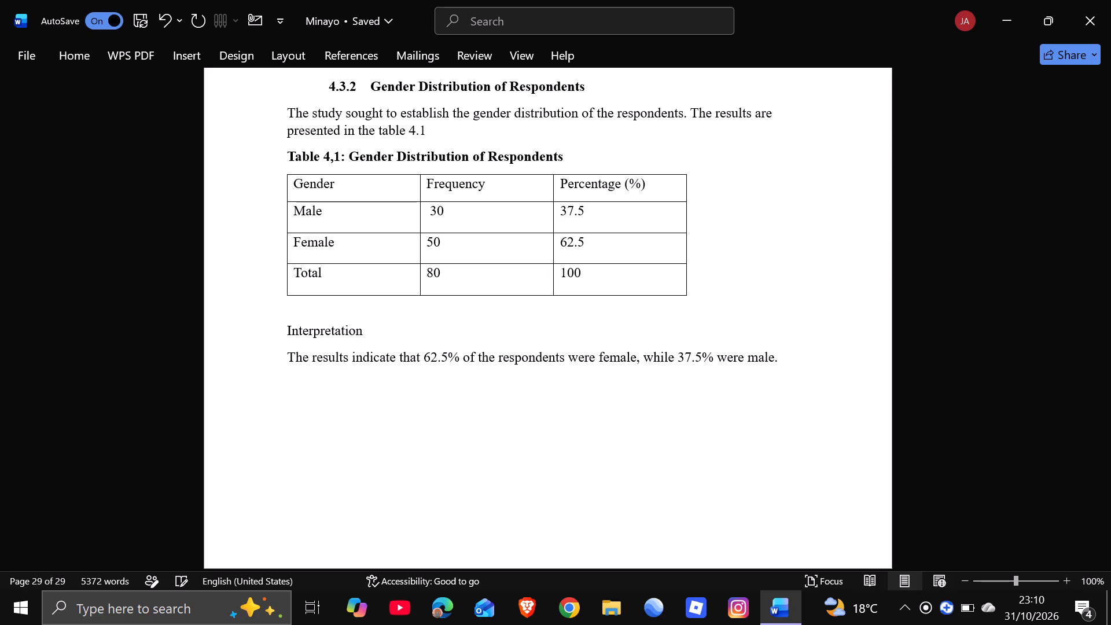
Begin a second sentence in the interpretation paragraph with "This shows that female respondents were represented,".
key("space")
key("t")
type("his sh")
type("ow")
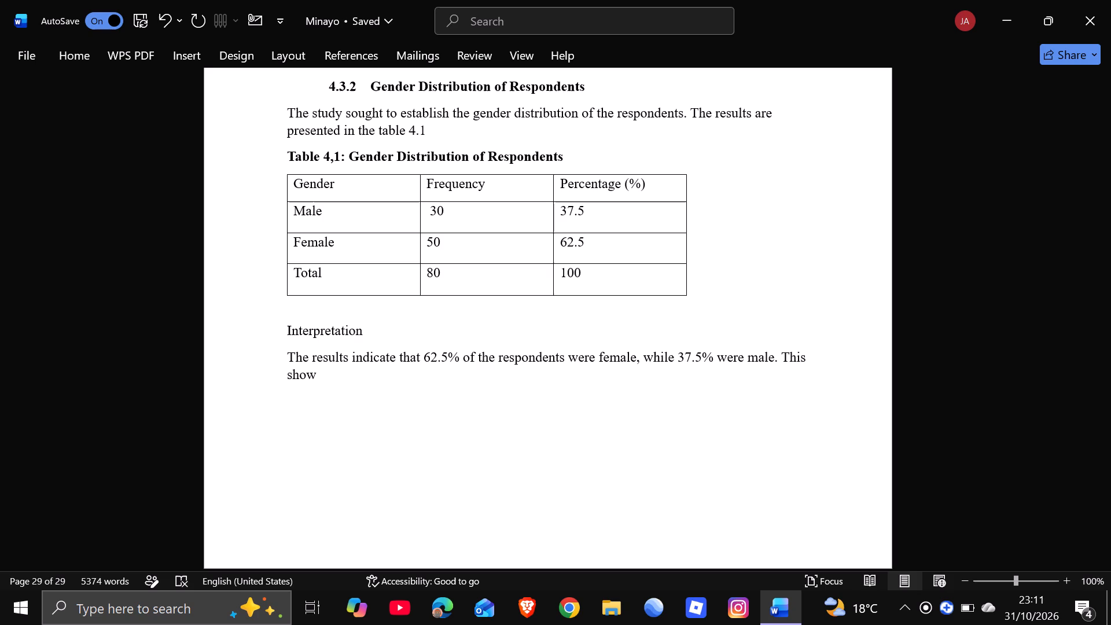
type("s that female")
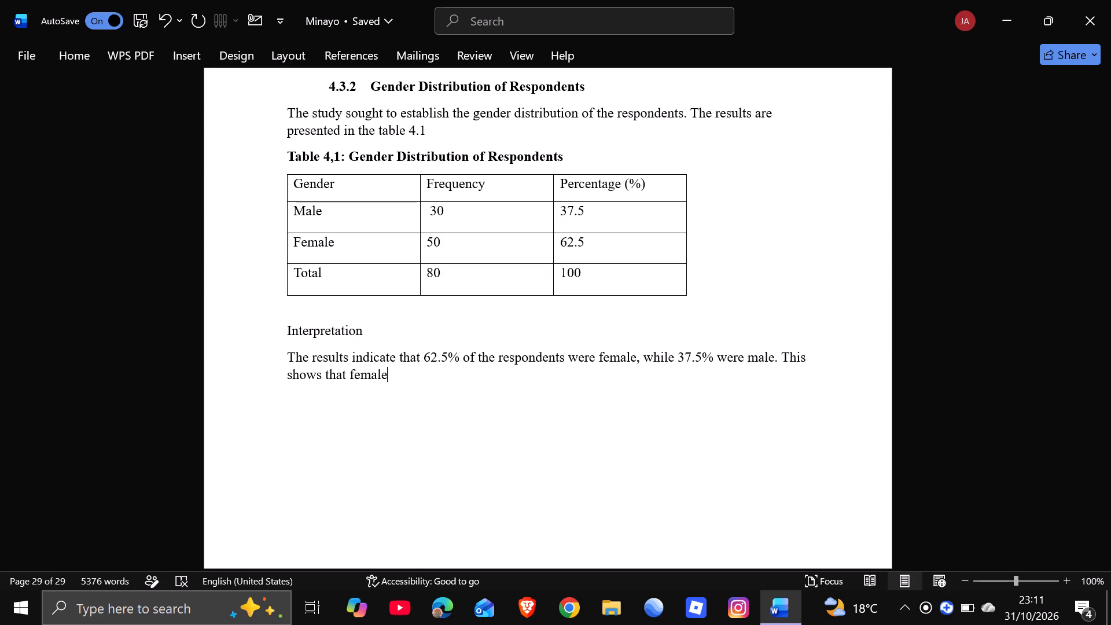
key("space")
type("respo")
type("ndent")
key("s")
key("space")
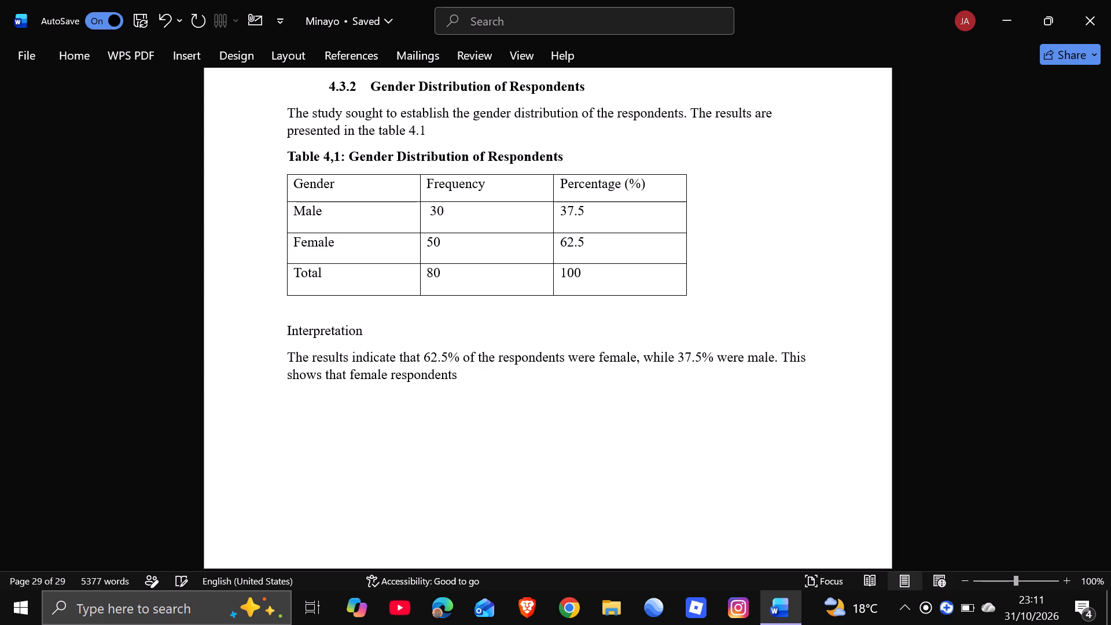
type("were")
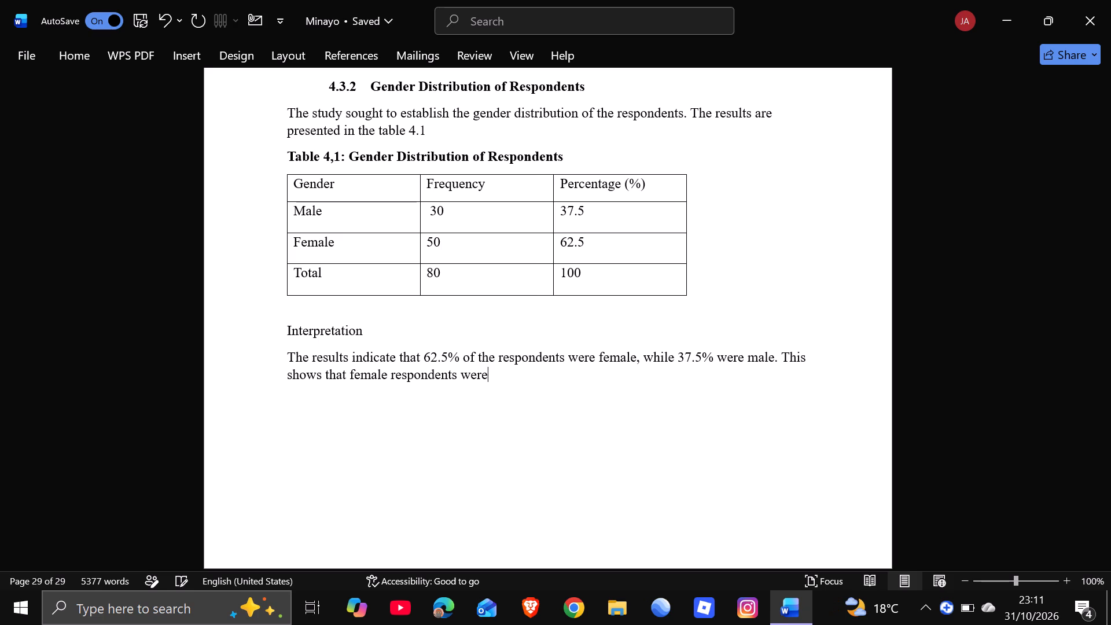
key("space")
key("r")
type("ep")
type("resented")
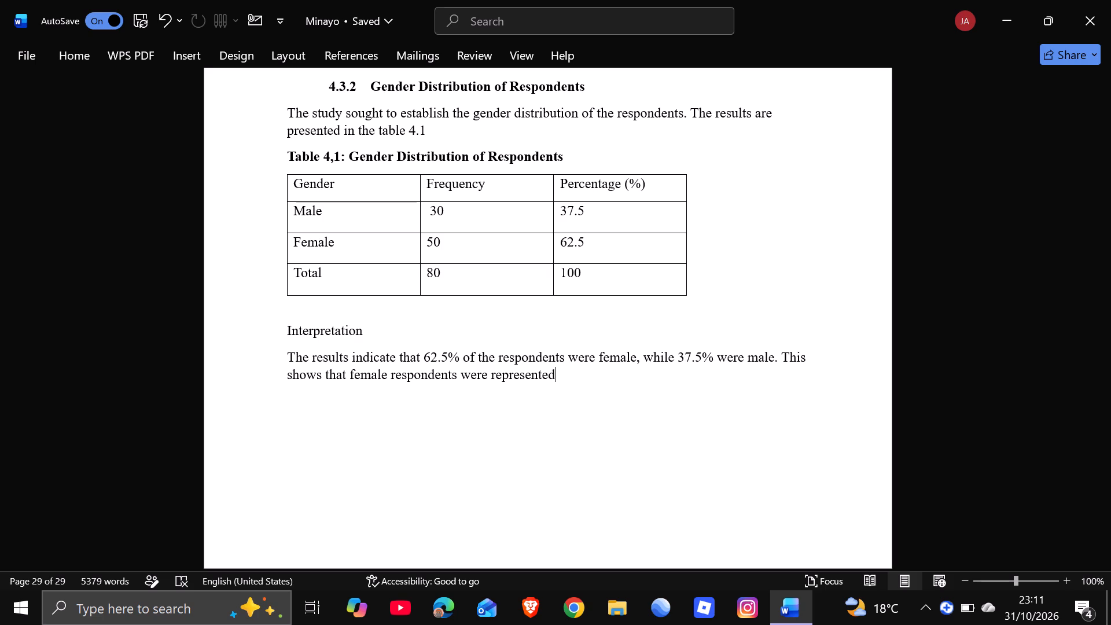
type(",")
Continue the second interpretation sentence after "represented," with "providing different perspectives on".
key("space")
key("p")
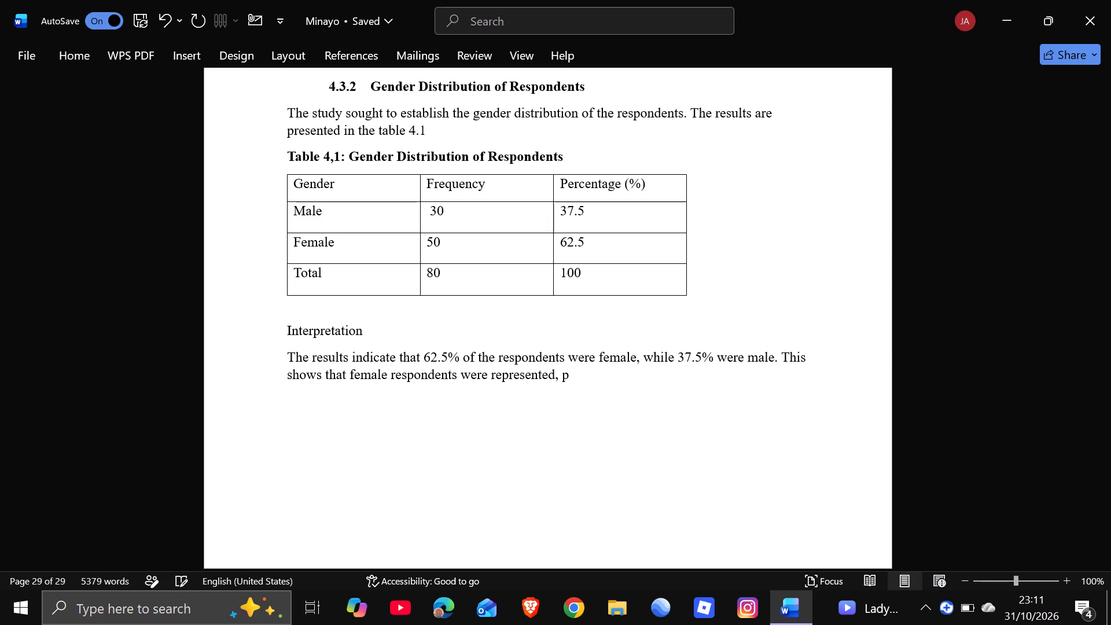
type("roviding")
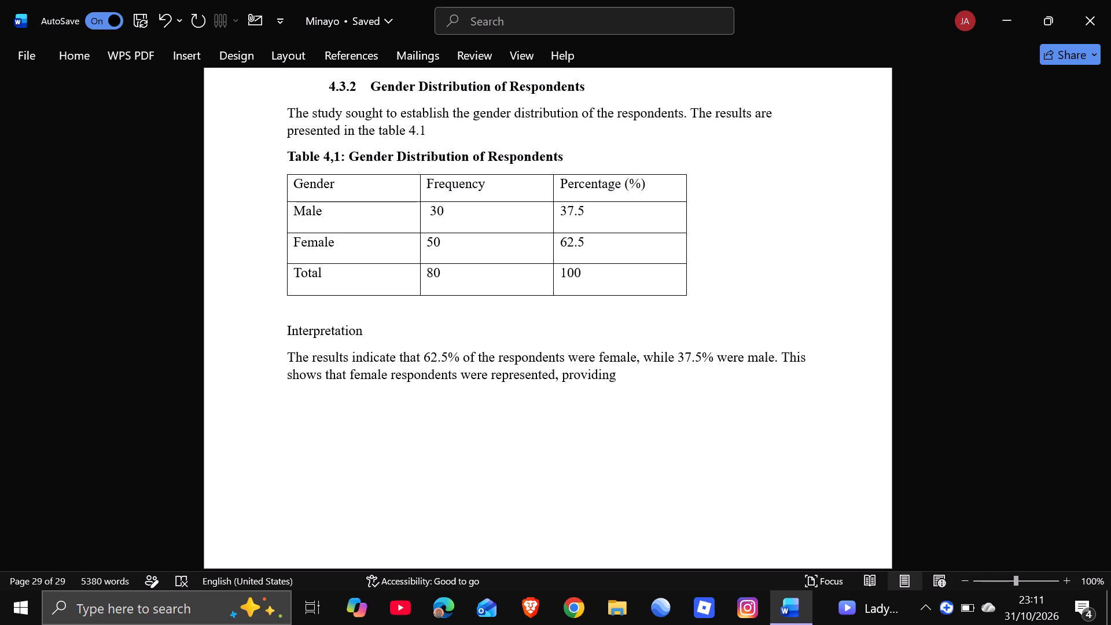
key("space")
type("diff")
type("erent perspectives")
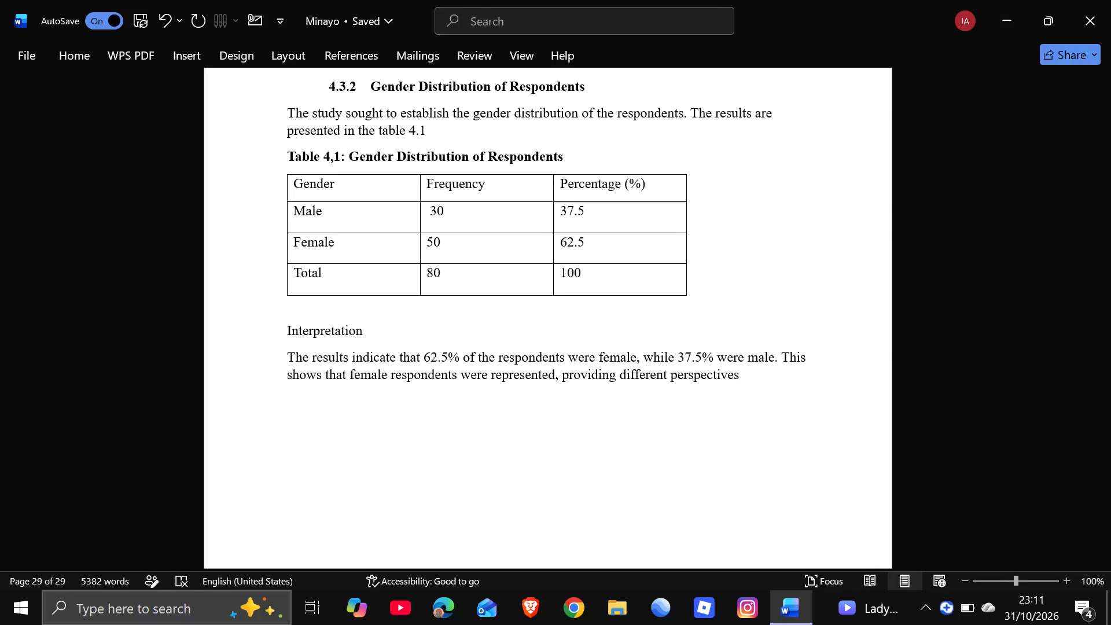
key("space")
type("on")
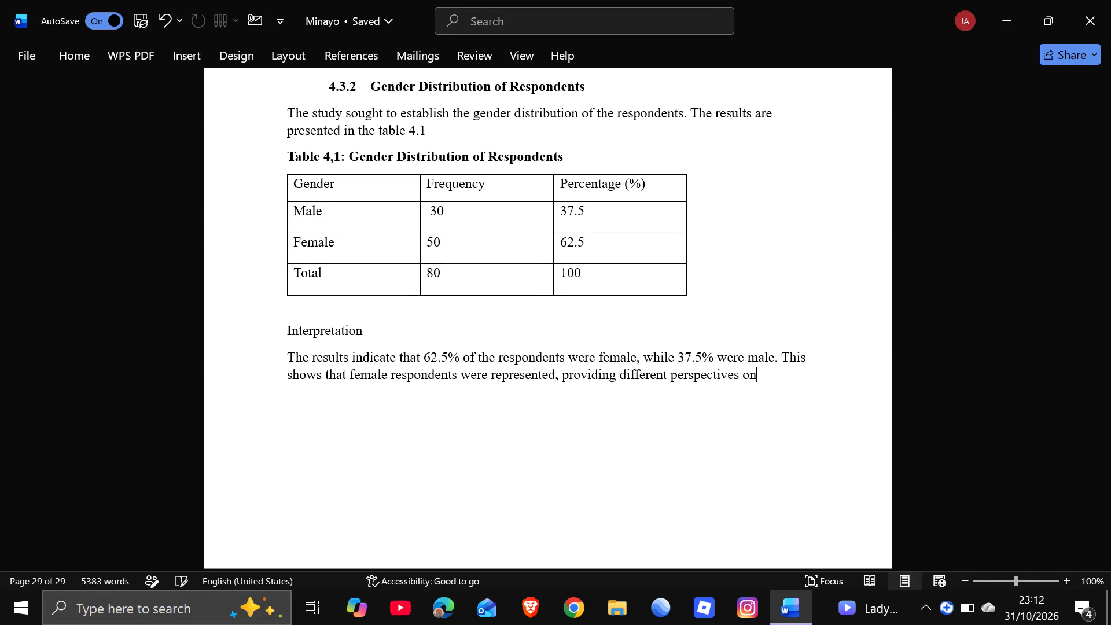
Complete the second interpretation sentence with "social media marketing and sales performance.".
key("space")
type("soc")
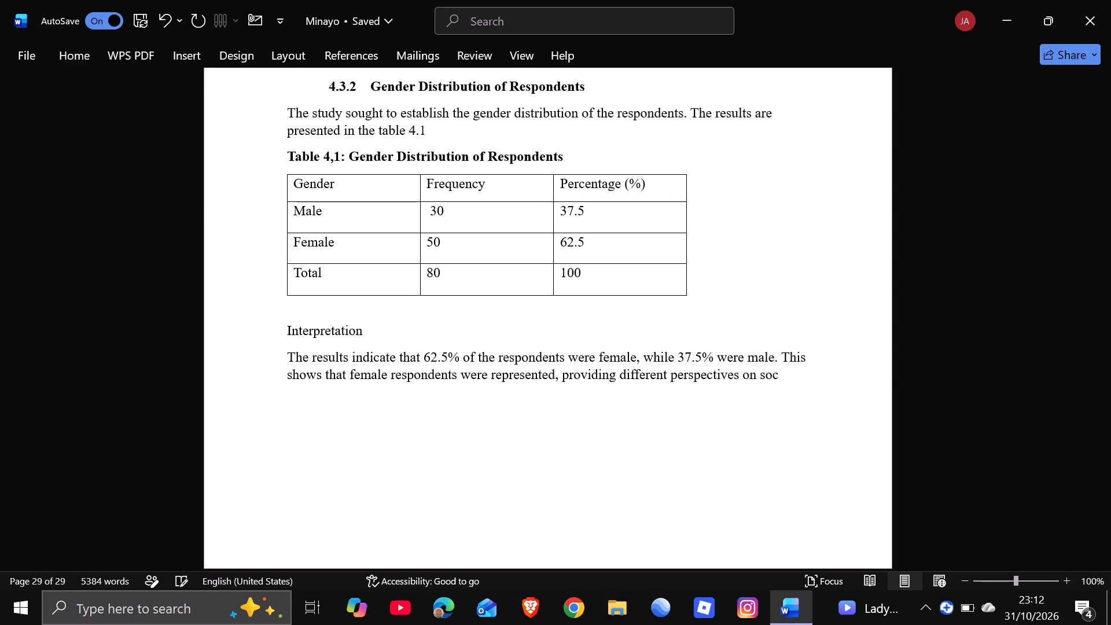
type("ial m")
type("edia marke")
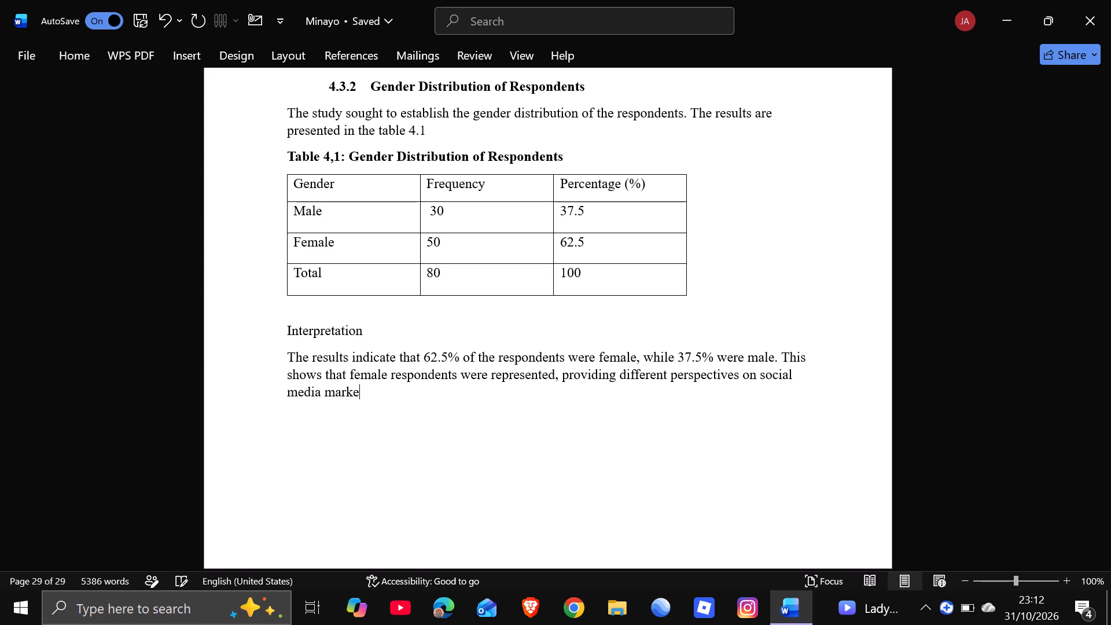
type("ting")
key("space")
type("and sales")
key("space")
type("perfor")
type("mance")
key("period")
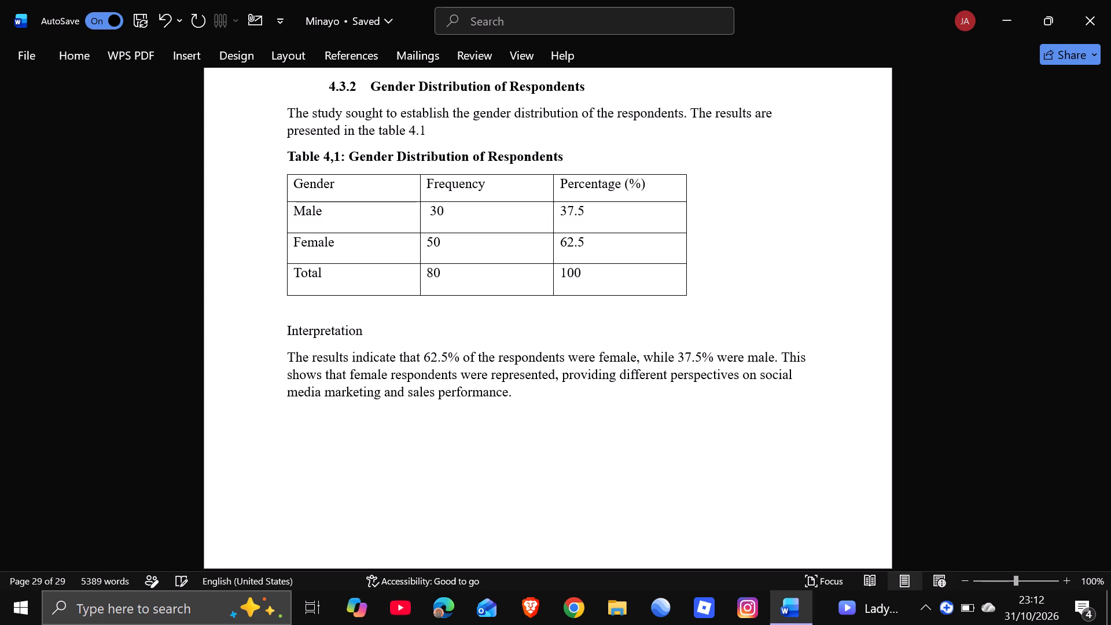
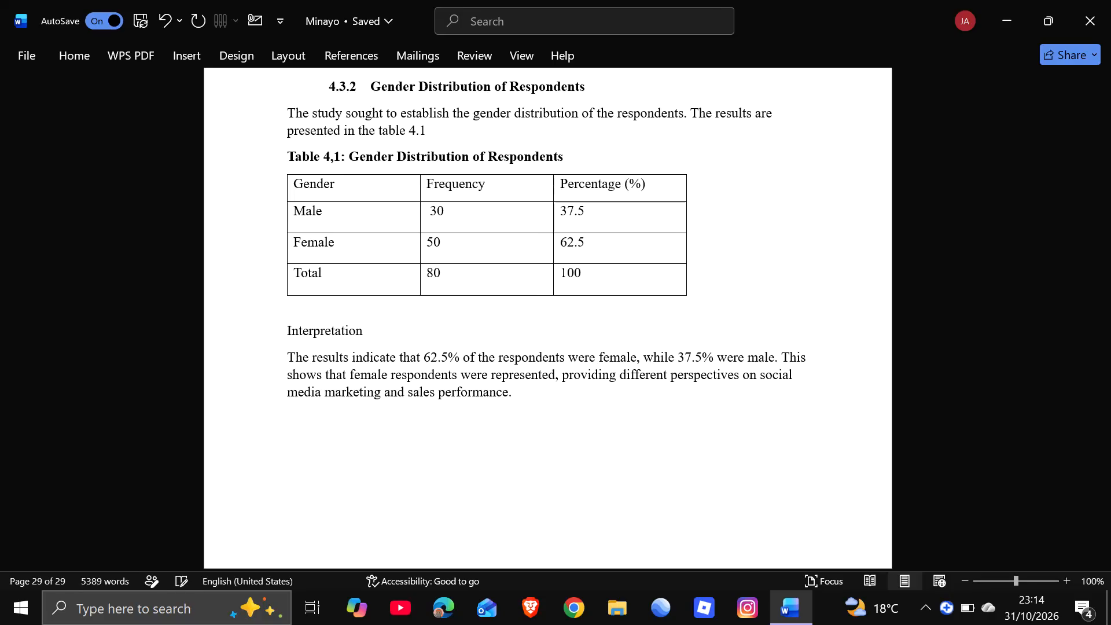
Begin a new heading below the gender interpretation paragraph with "4.3.3 Distribution of Respondents".
key("Return")
type("4.")
type("3.3")
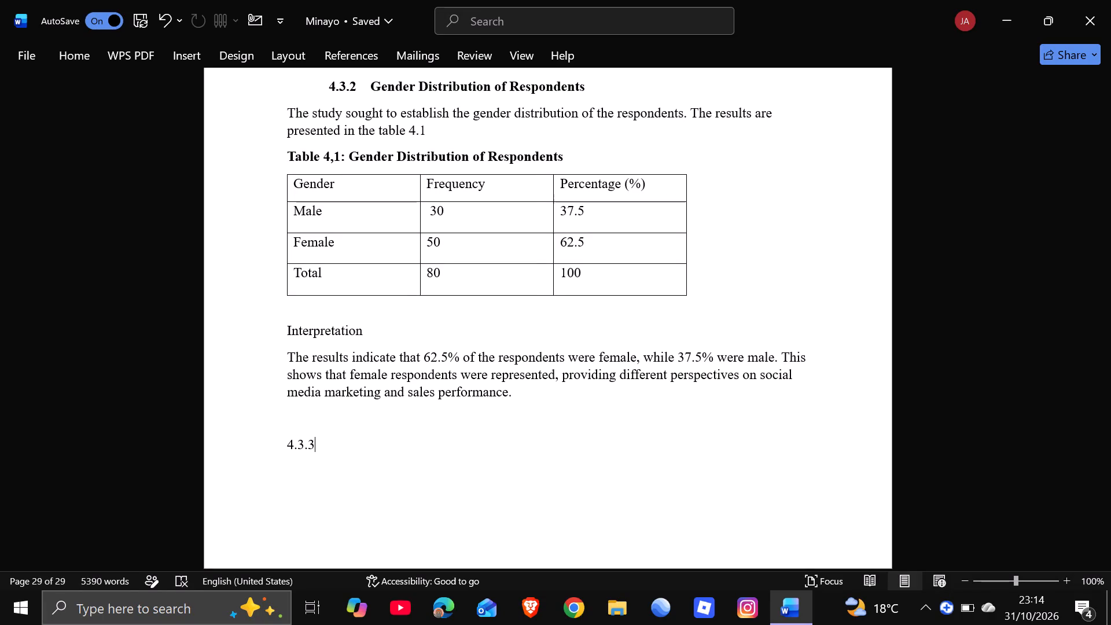
key("space")
key("d")
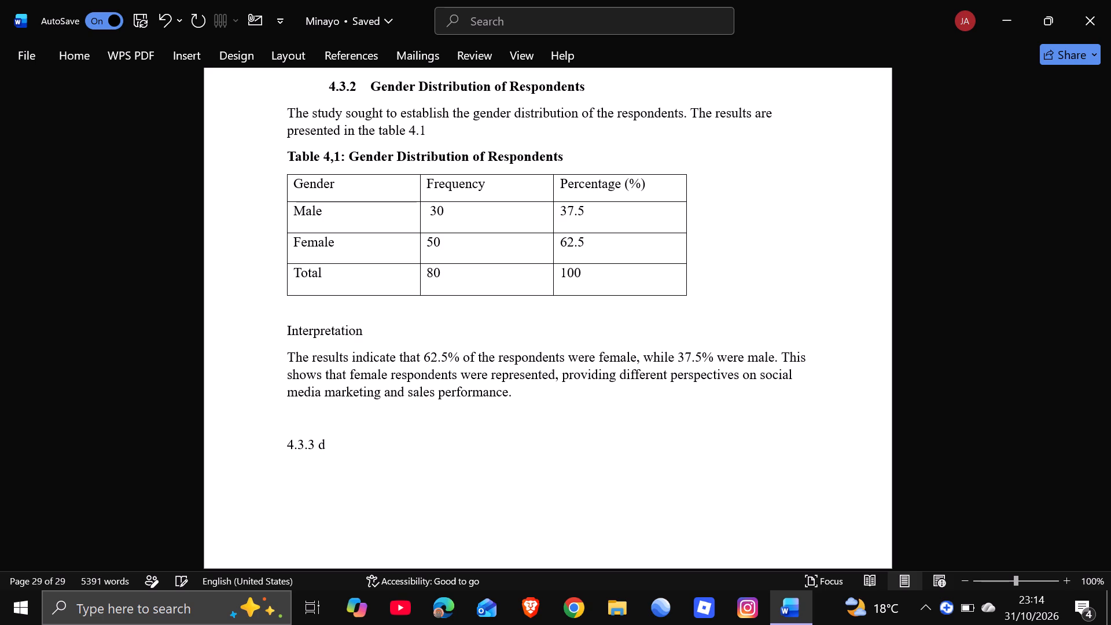
key("BackSpace")
key("d")
type("istribution")
key("space")
type("of")
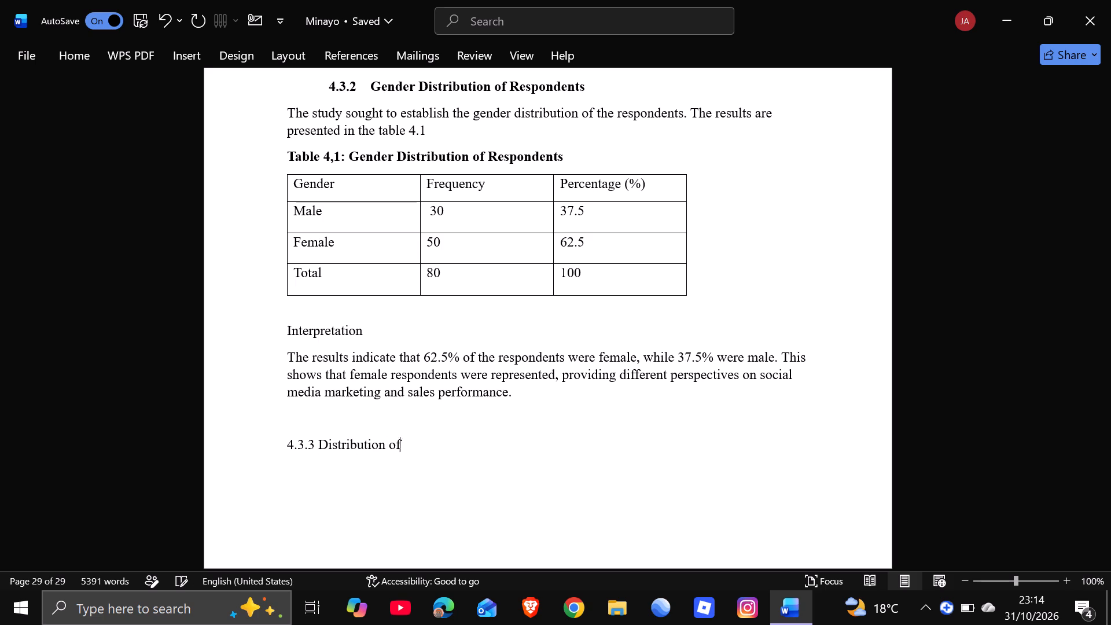
key("space")
key("r")
type("espondents")
key("space")
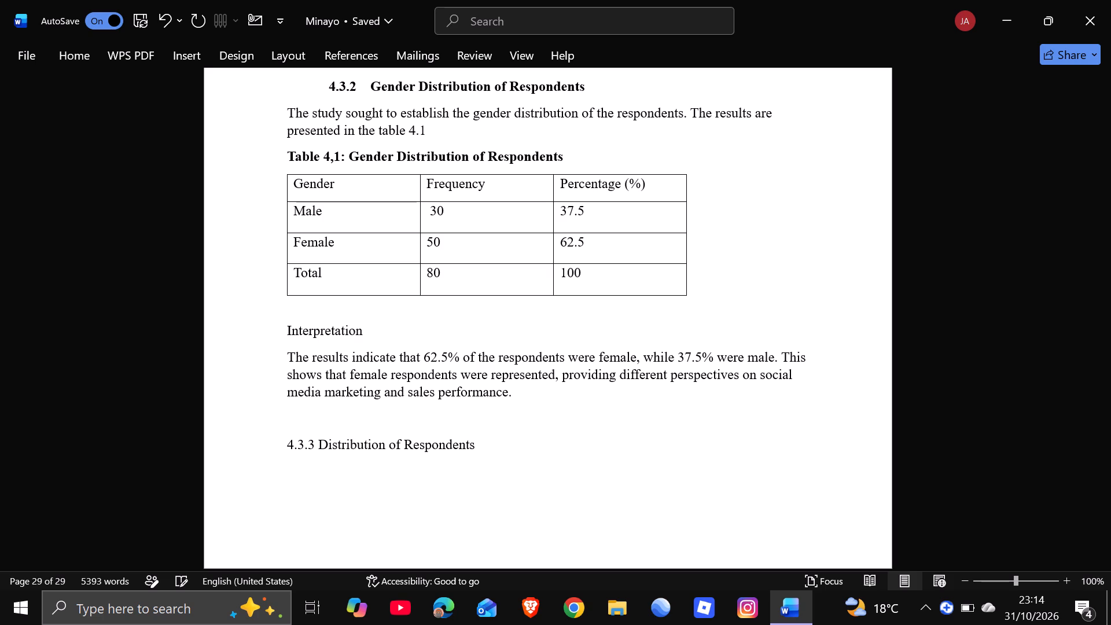
Complete the 4.3.3 heading with "by Education Level".
key("b")
type("y")
key("space")
key("e")
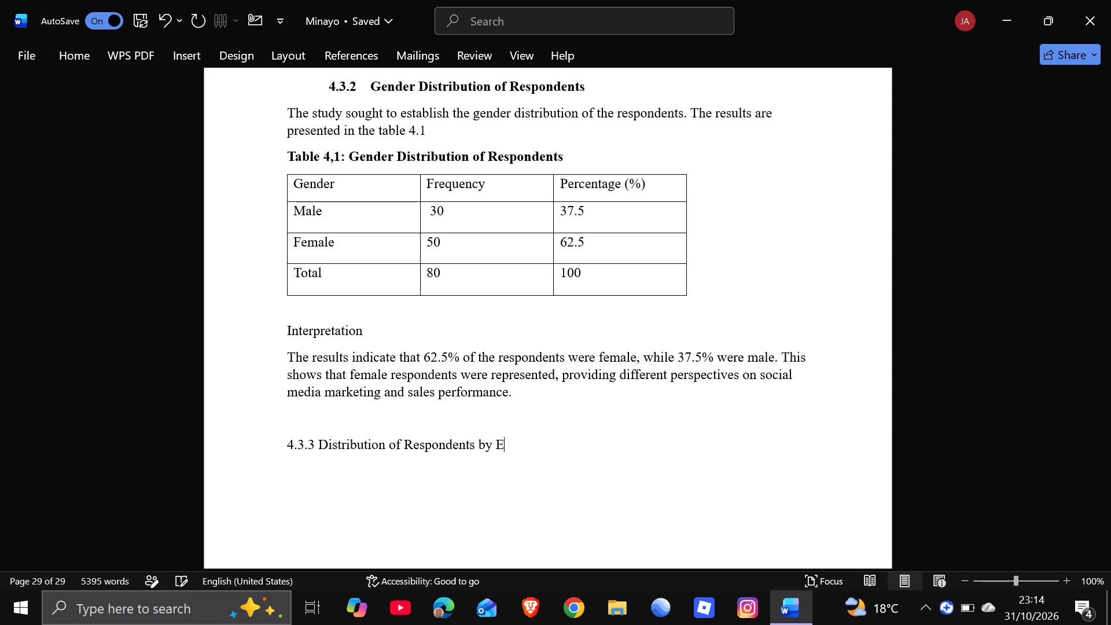
type("duc")
key("a")
type("tion")
key("space")
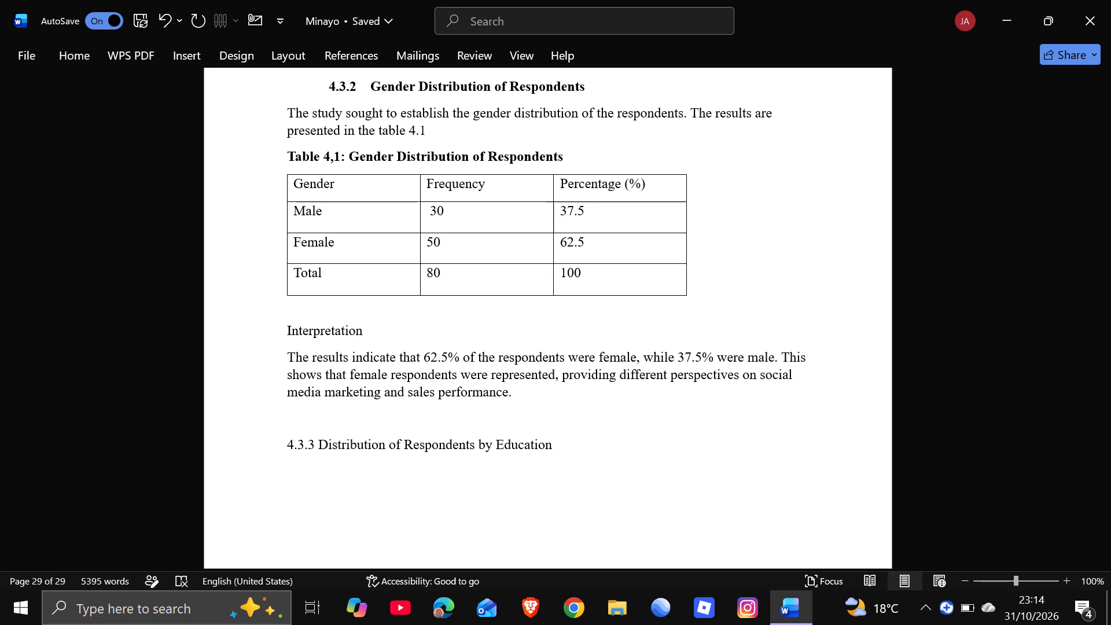
key("l")
type("eve")
key("l")
Start an unnumbered body paragraph below the 4.3.3 heading.
key("Return")
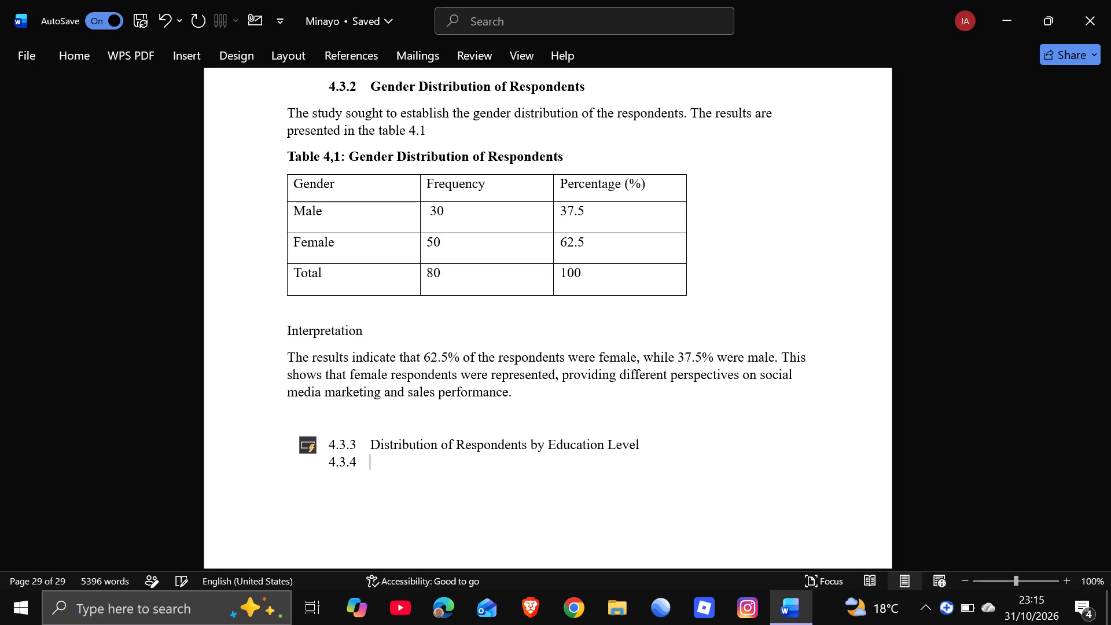
key("Return")
key("BackSpace")
key("BackSpace")
Begin the introductory sentence of section 4.3.3 with "The study also sought".
key("t")
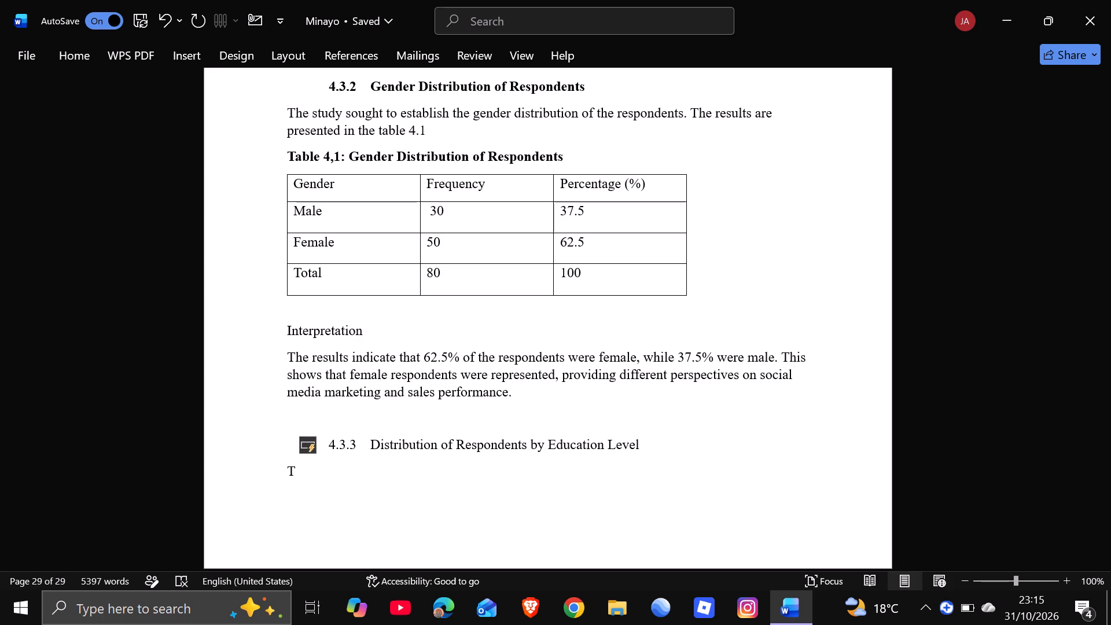
type("he study")
key("space")
type("also")
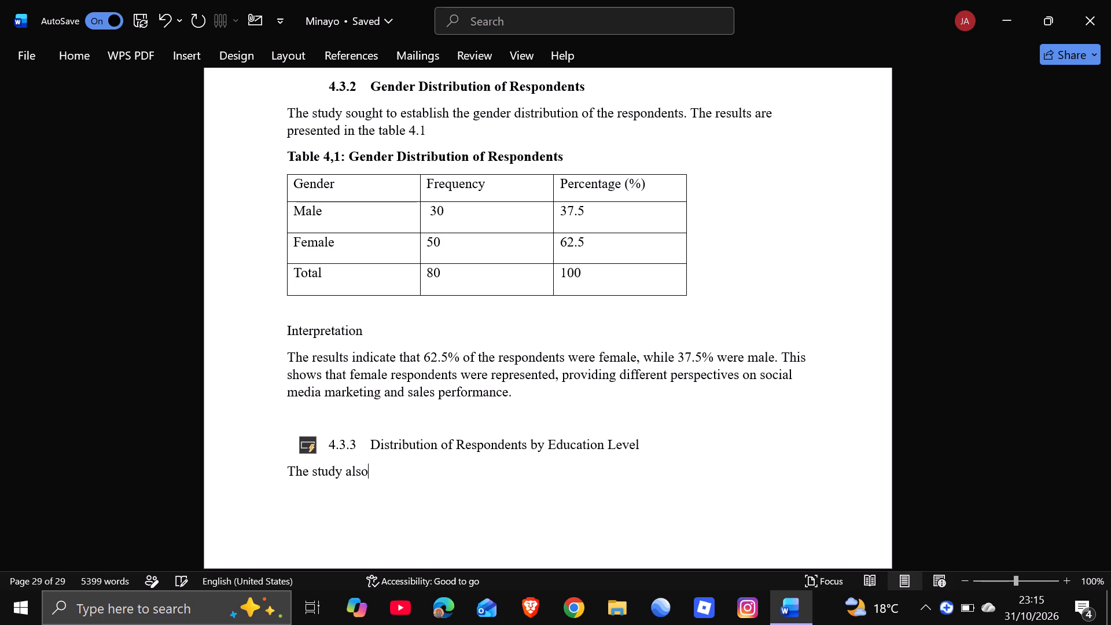
key("space")
key("s")
type("aought")
key("BackSpace")
key("BackSpace")
key("BackSpace")
key("BackSpace")
key("BackSpace")
key("BackSpace")
key("BackSpace")
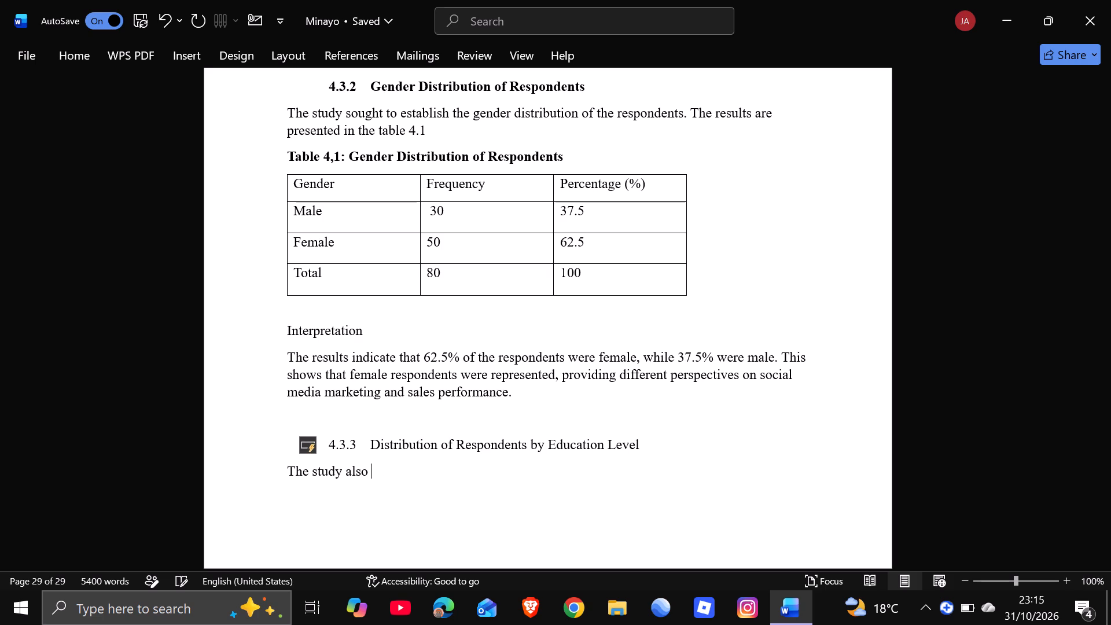
key("space")
key("BackSpace")
type("sought")
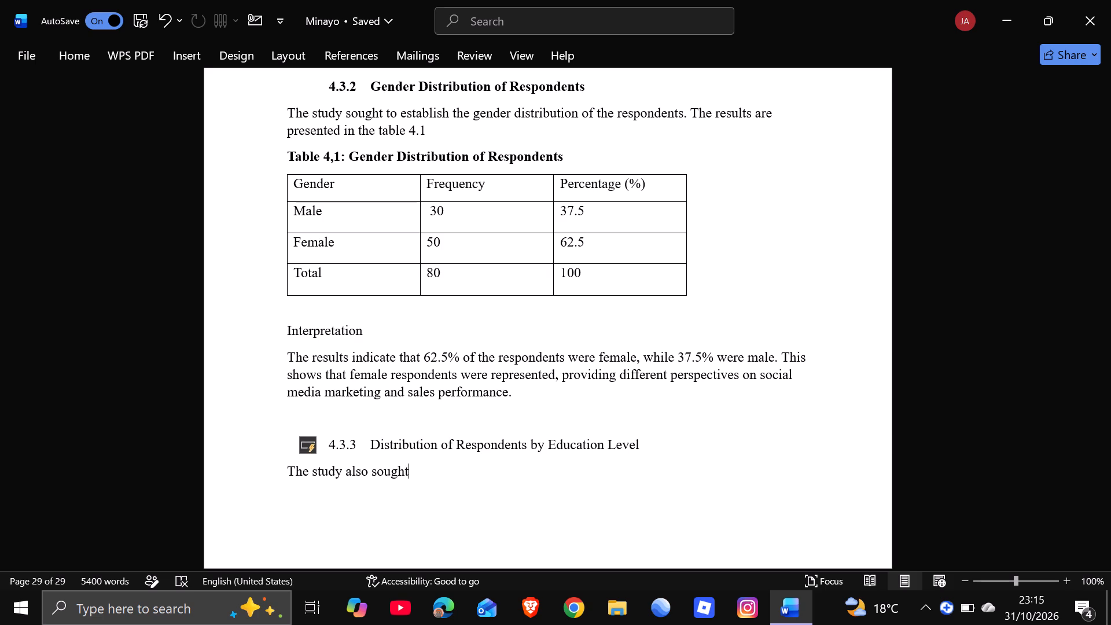
Continue the section 4.3.3 introductory sentence with "to establish the highest".
key("space")
type("t")
type("o establish")
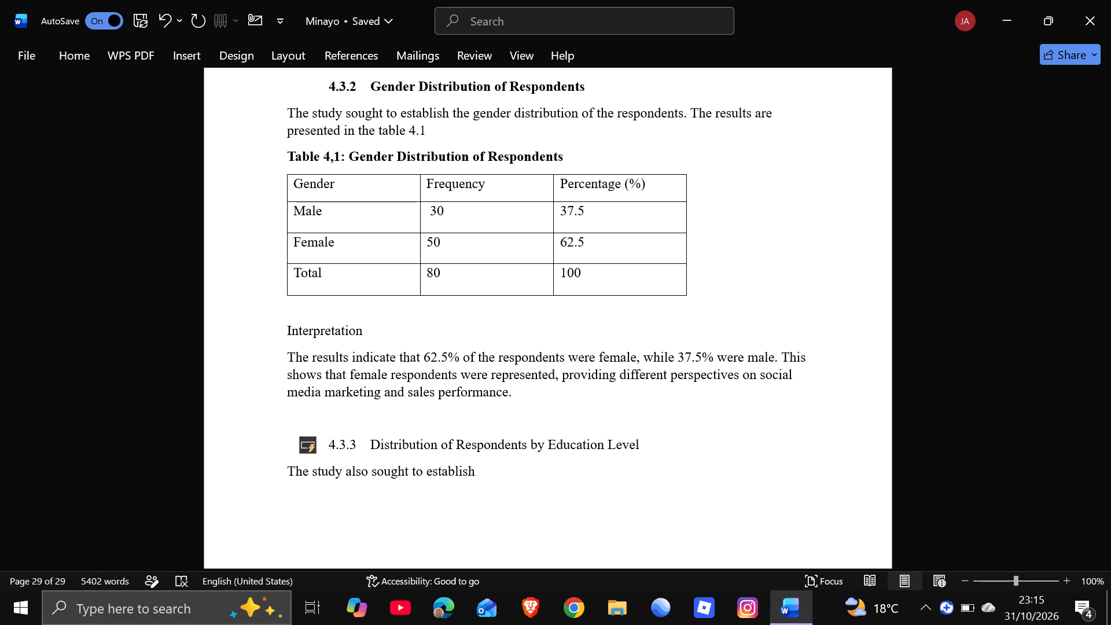
key("space")
type("the")
key("space")
type("high")
type("est")
Complete the section 4.3.3 introductory sentence with "educational qualifications of the respondents.".
key("space")
type("educationa")
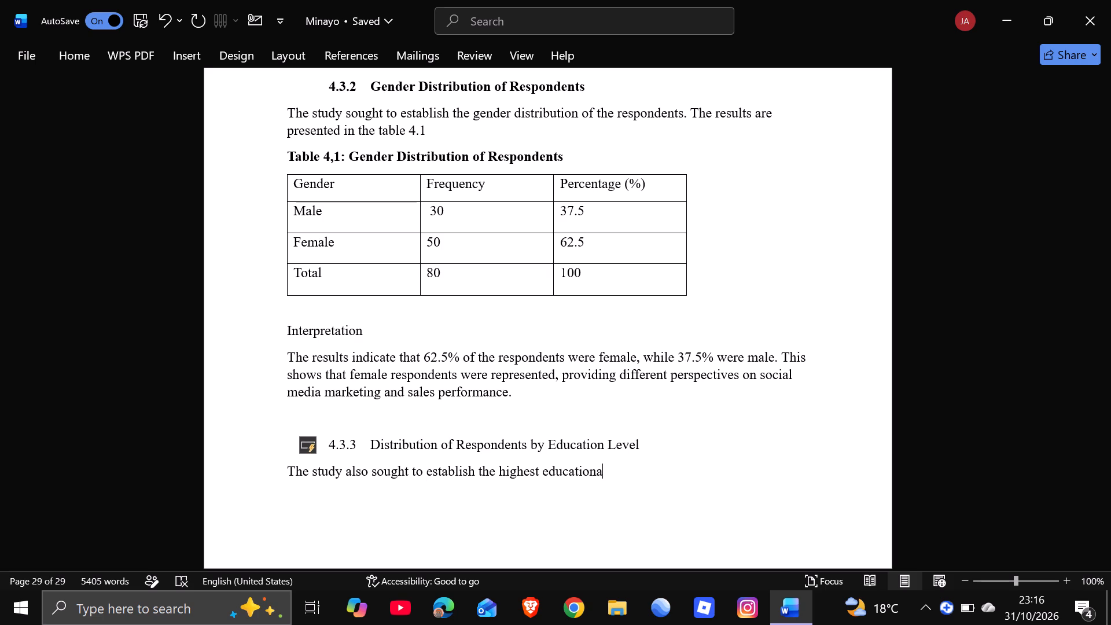
key("l")
key("space")
type("qualifi")
type("cations")
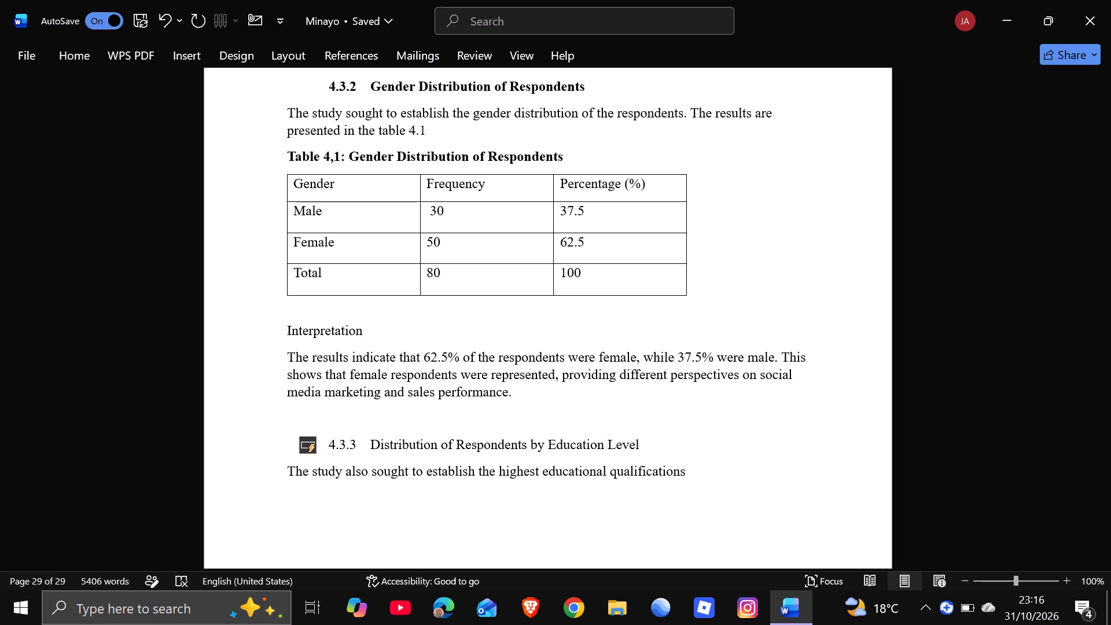
key("space")
type("of th")
type("e")
key("space")
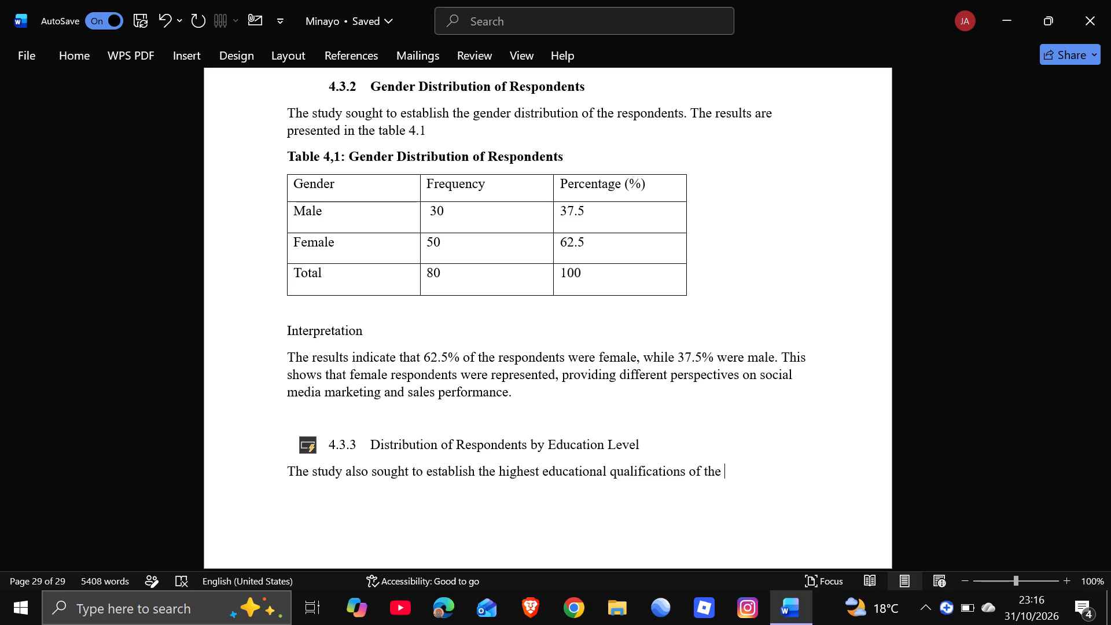
type("respo")
type("ndent")
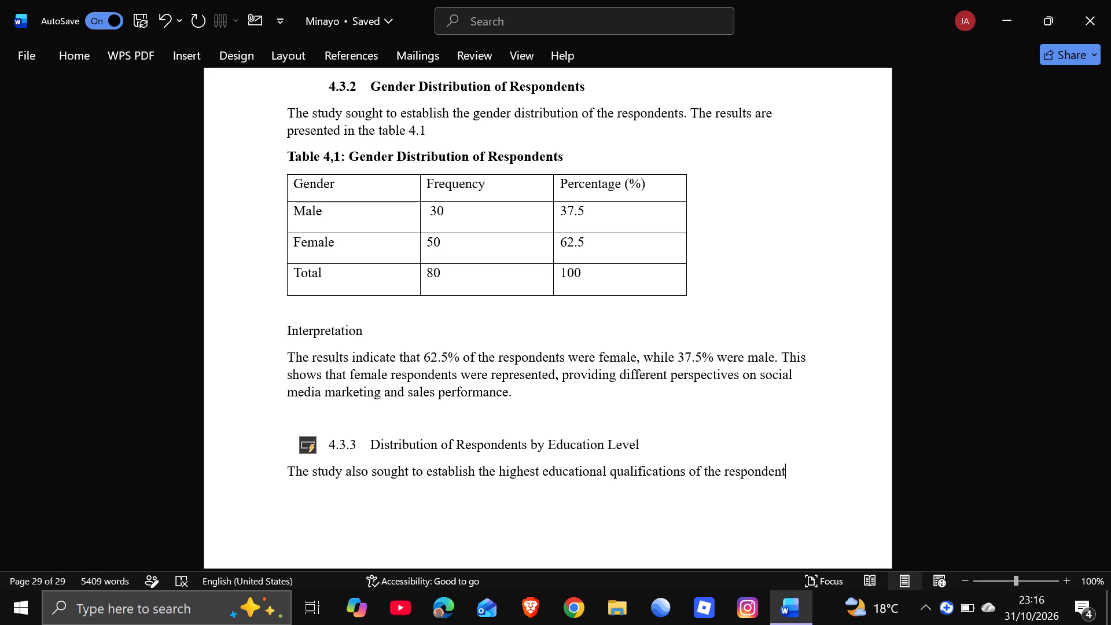
key("s")
key("period")
Start a table caption on a new line below the section 4.3.3 introductory sentence with "Table 4.3:".
key("Return")
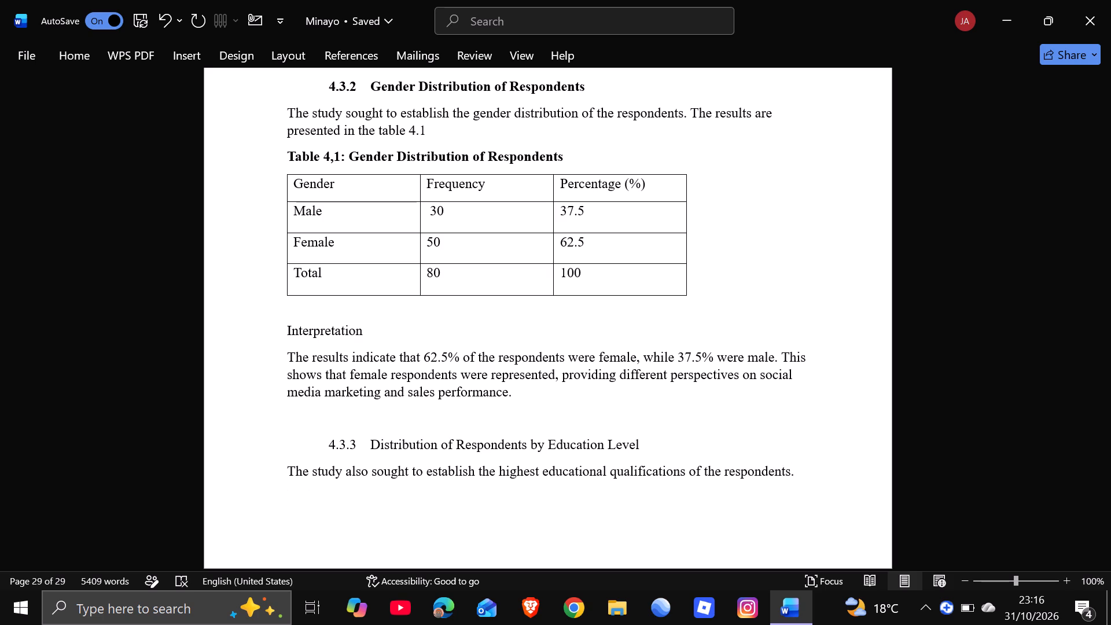
key("t")
type("able")
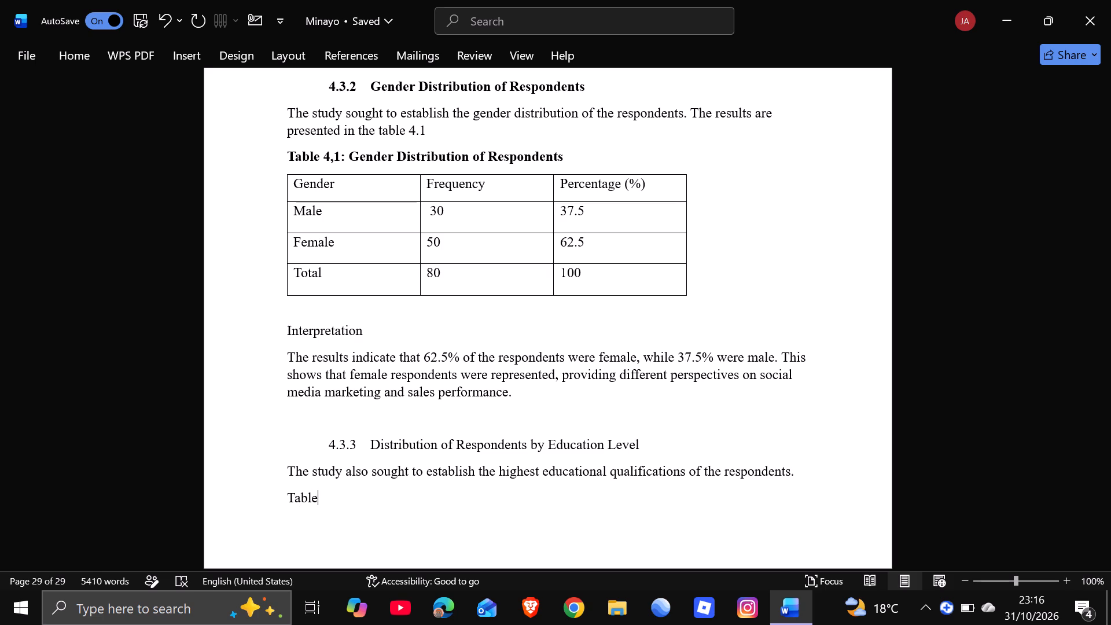
key("space")
key("4")
key("period")
key("3")
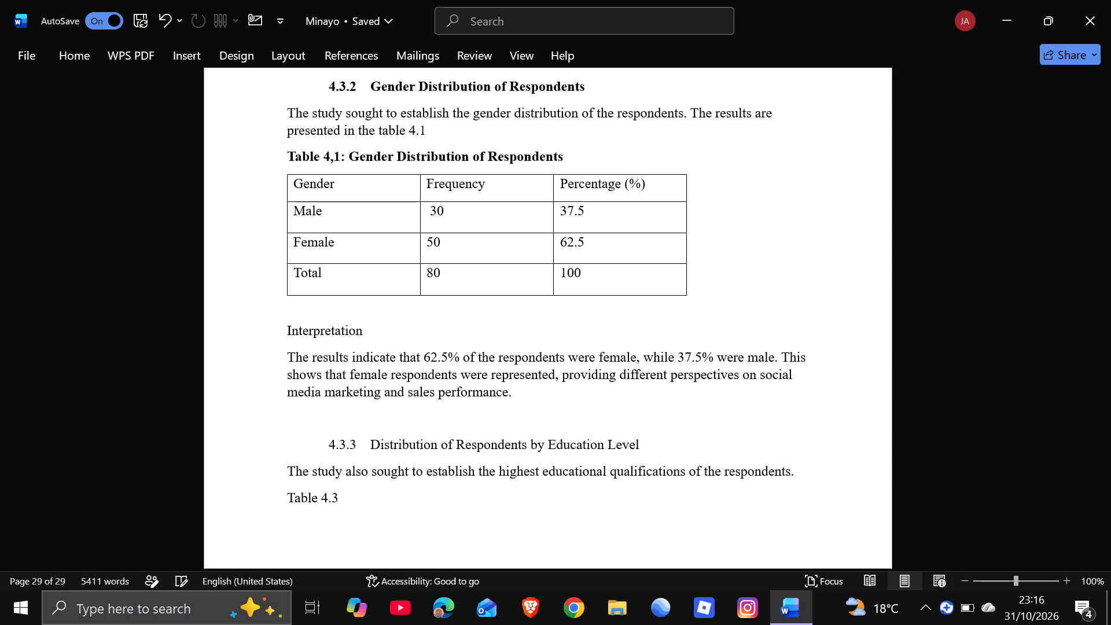
key("shift+colon")
key("space")
Complete the Table 4.3 caption with "Education Level of Respondents".
key("e")
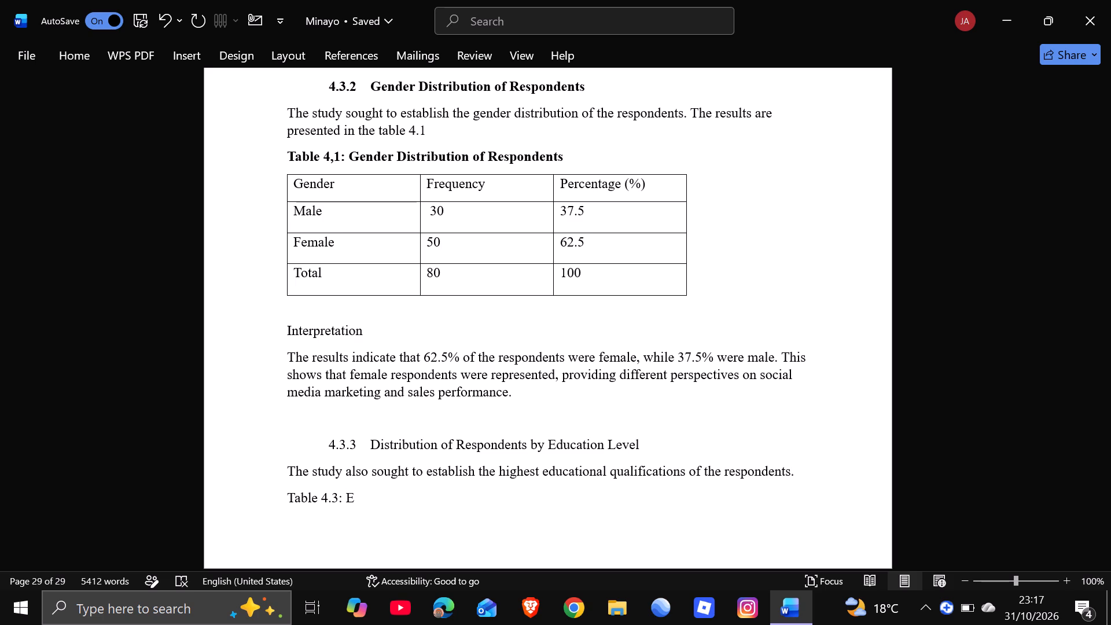
type("ducatio")
type("n")
key("space")
key("l")
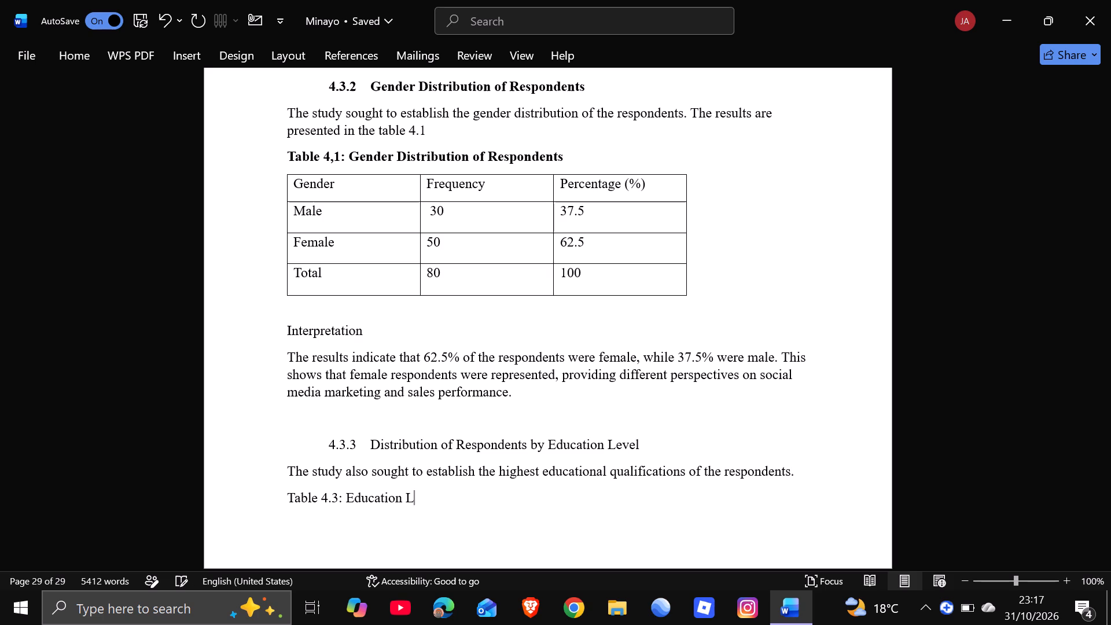
type("evel")
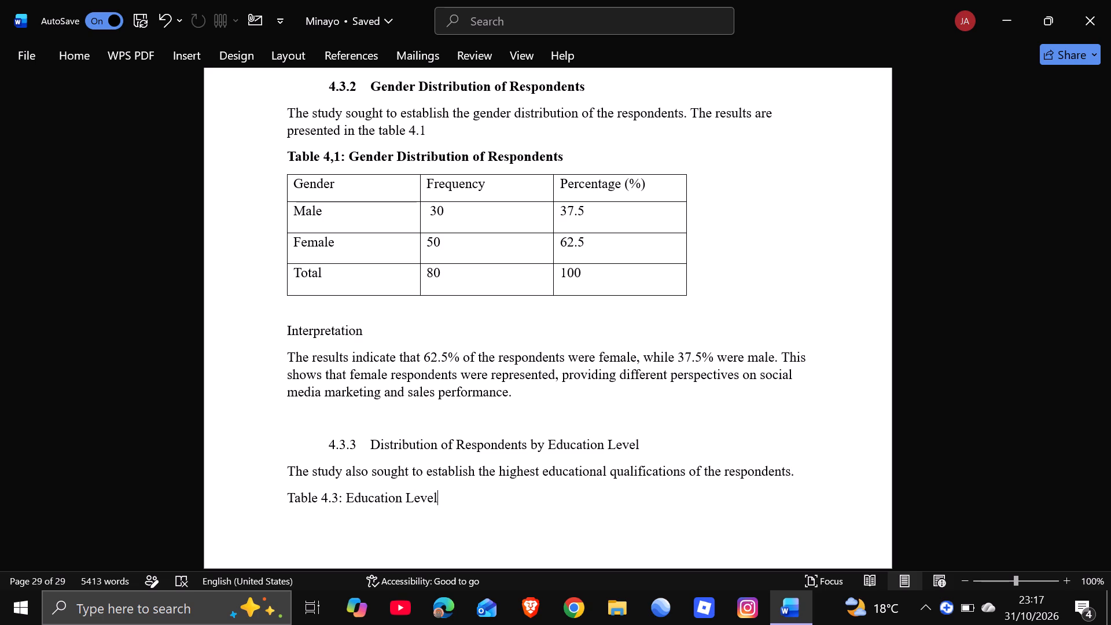
key("space")
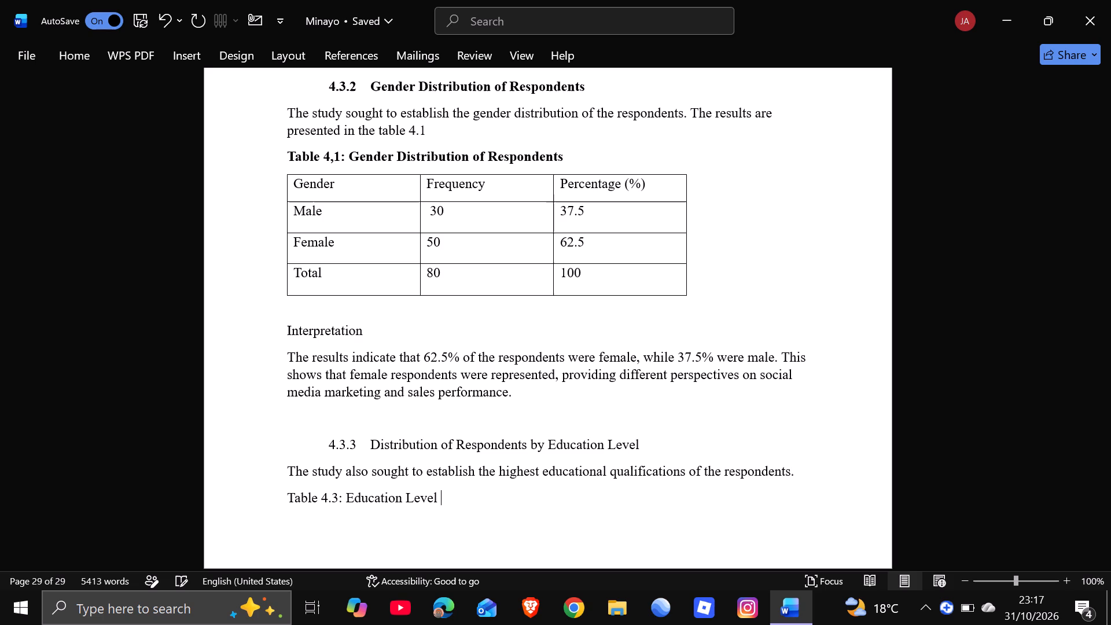
type("of")
key("space")
key("r")
type("es")
type("pondents")
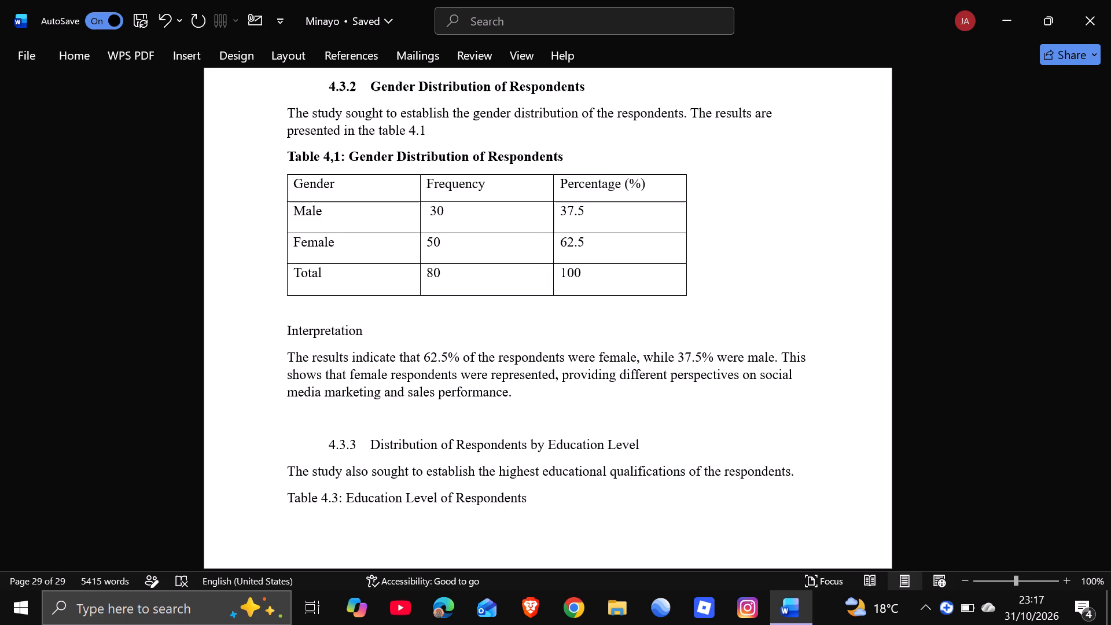
Insert a table with three columns and six rows on a new line below the Table 4.3 caption.
key("Return")
left_click(172, 58)
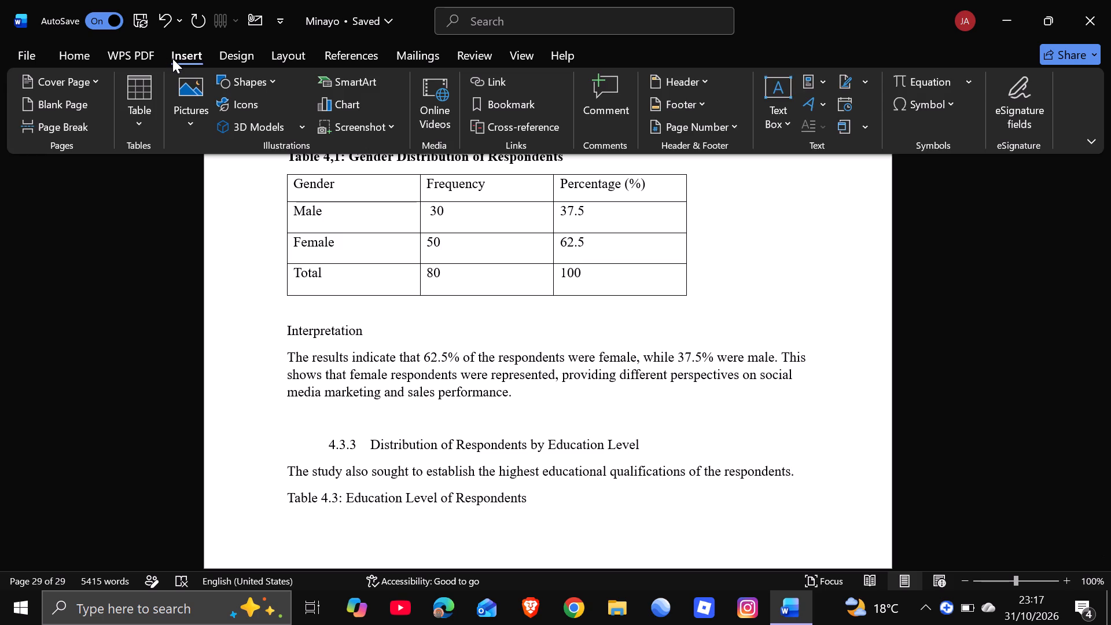
left_click(137, 122)
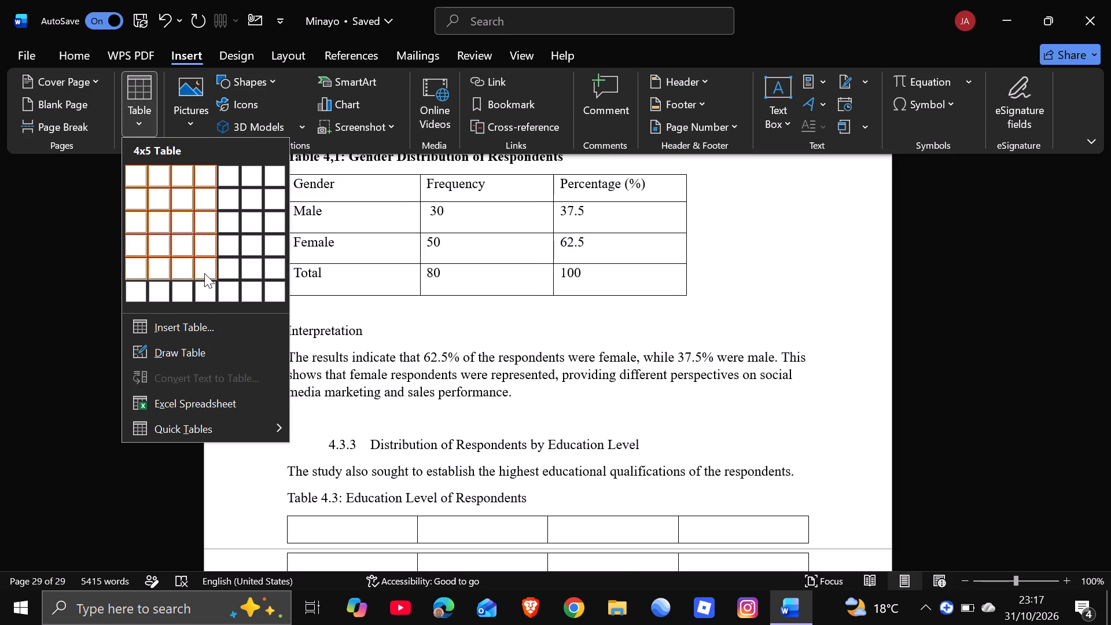
left_click(181, 286)
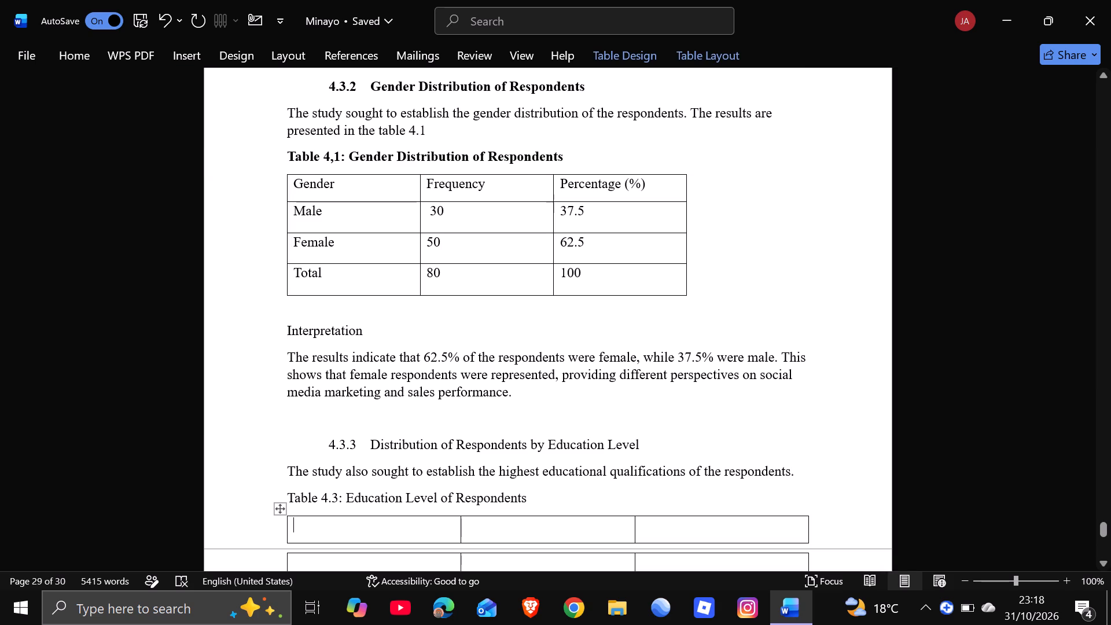
Make the whole caption "Table 4.3: Education Level of Respondents" bold.
left_click(531, 498)
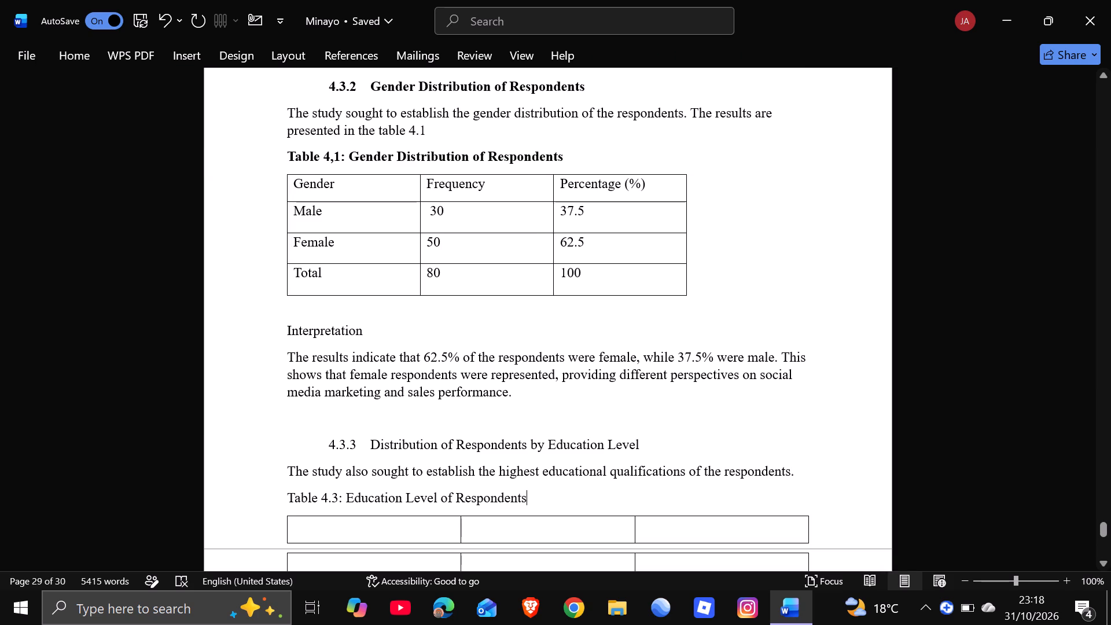
left_click_drag(531, 498, 293, 511)
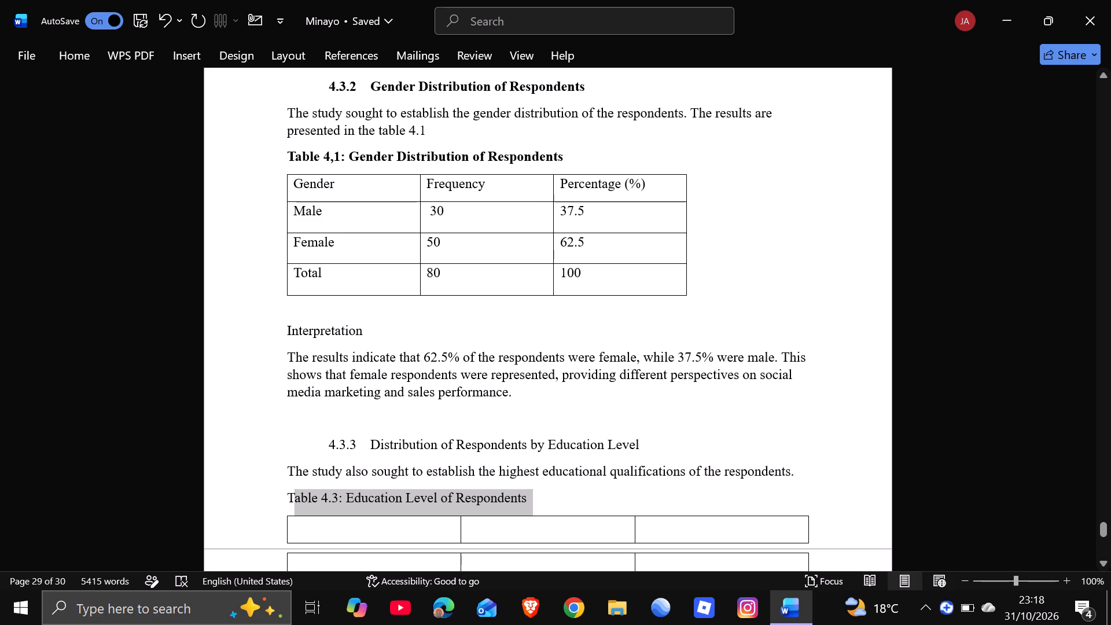
left_click_drag(293, 511, 284, 506)
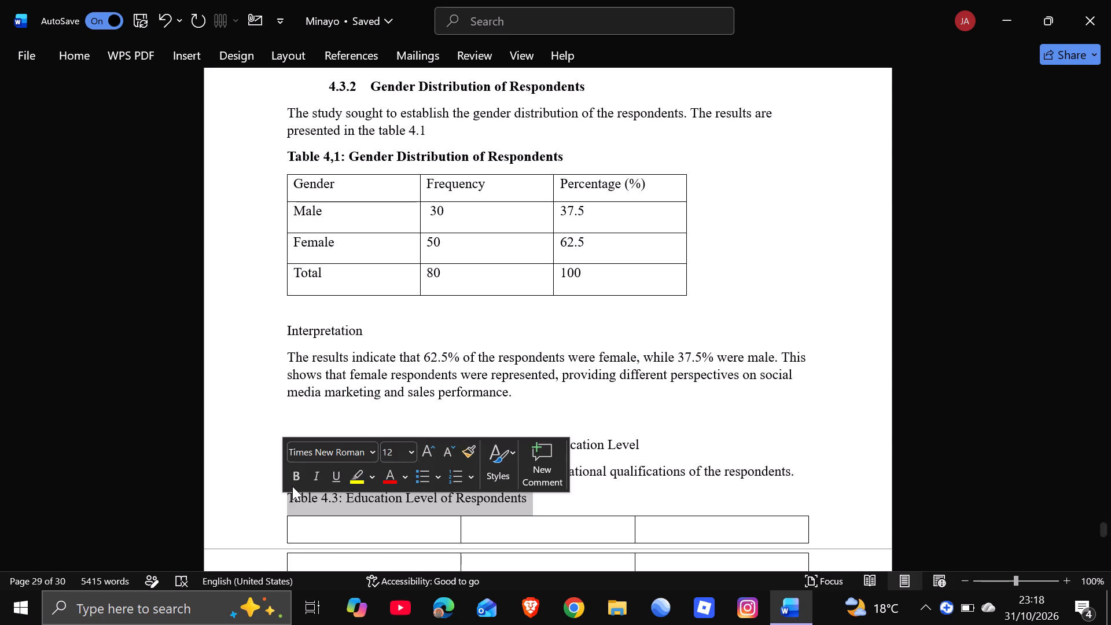
left_click(292, 486)
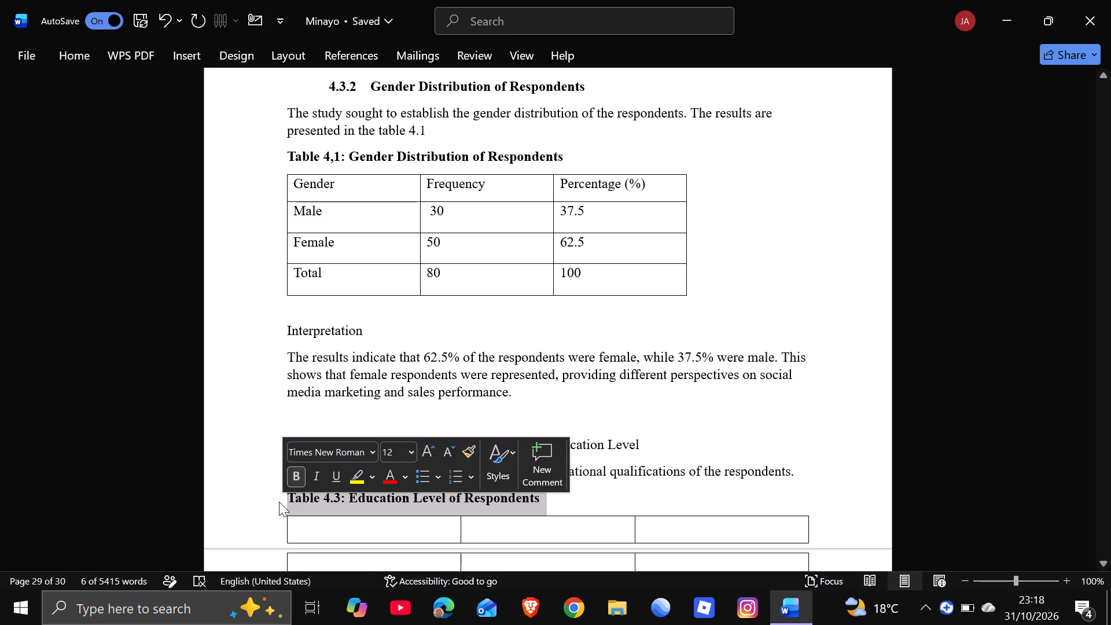
left_click(279, 502)
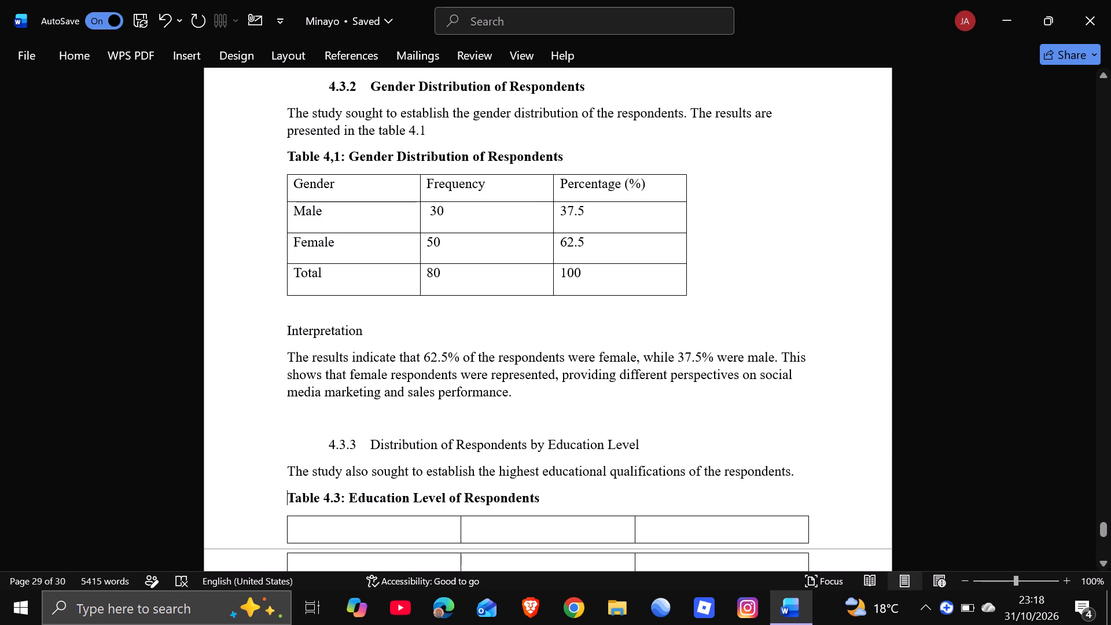
Insert four blank lines before the Table 4.3 caption so the caption and its table move together onto the next page.
key("Return")
key("Return")
key("Return")
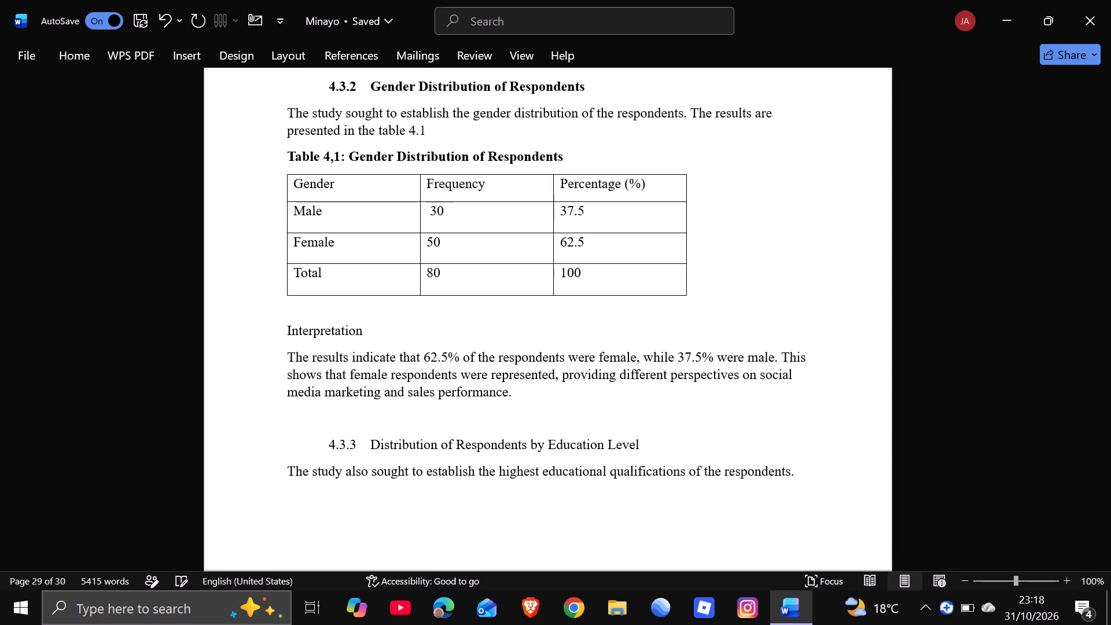
key("Return")
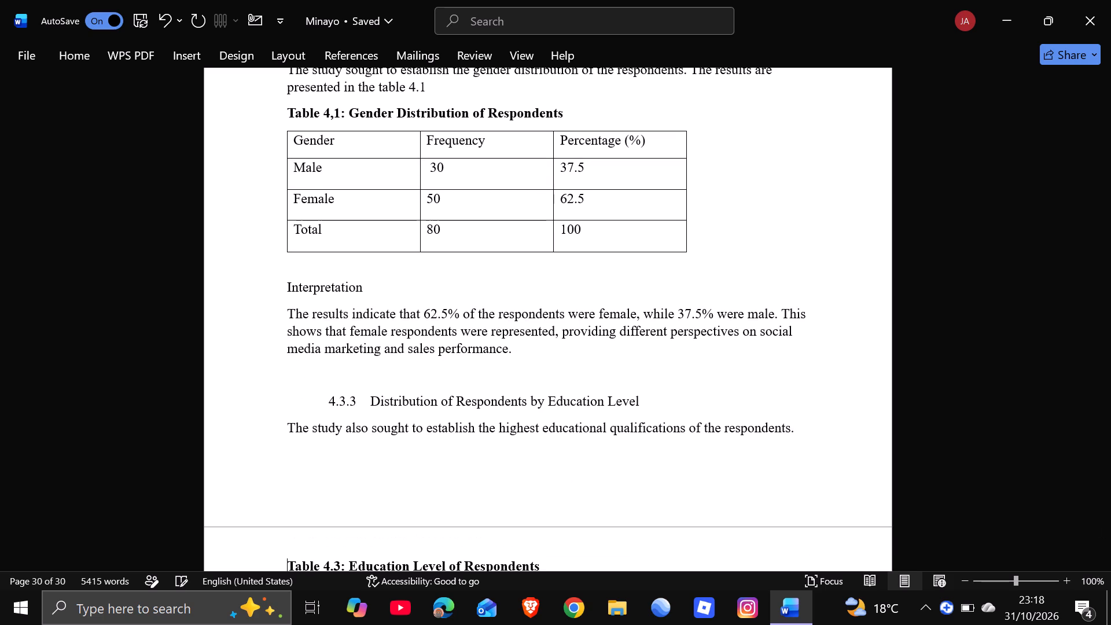
Enter "Education Level" as the first column heading of the table under the Table 4.3 caption.
key("Down")
key("Down")
key("Down")
key("Down")
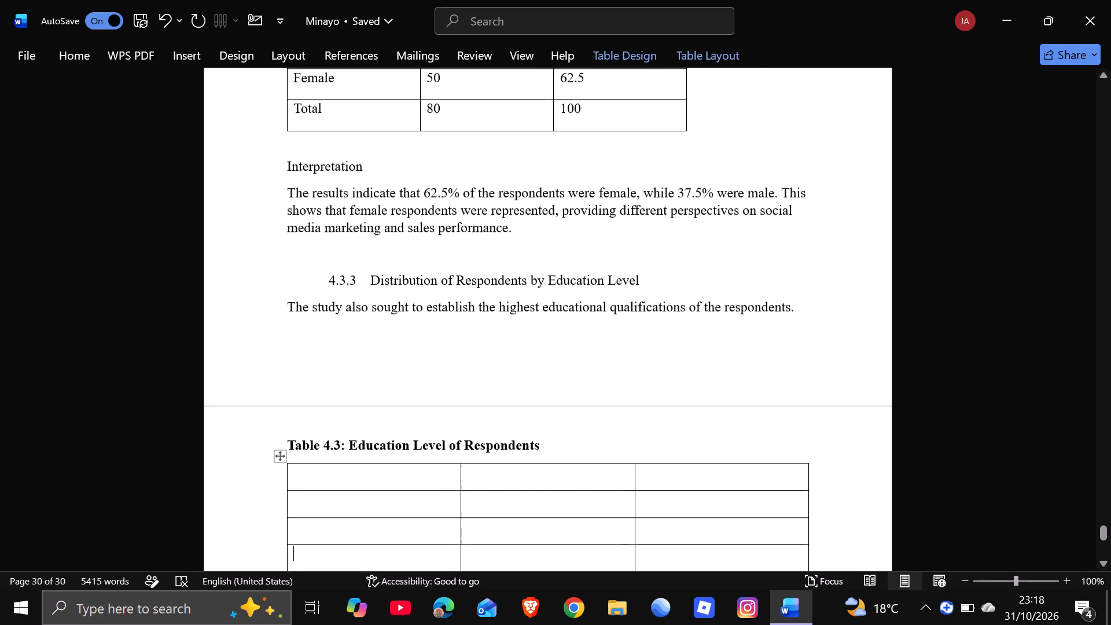
left_click(307, 475)
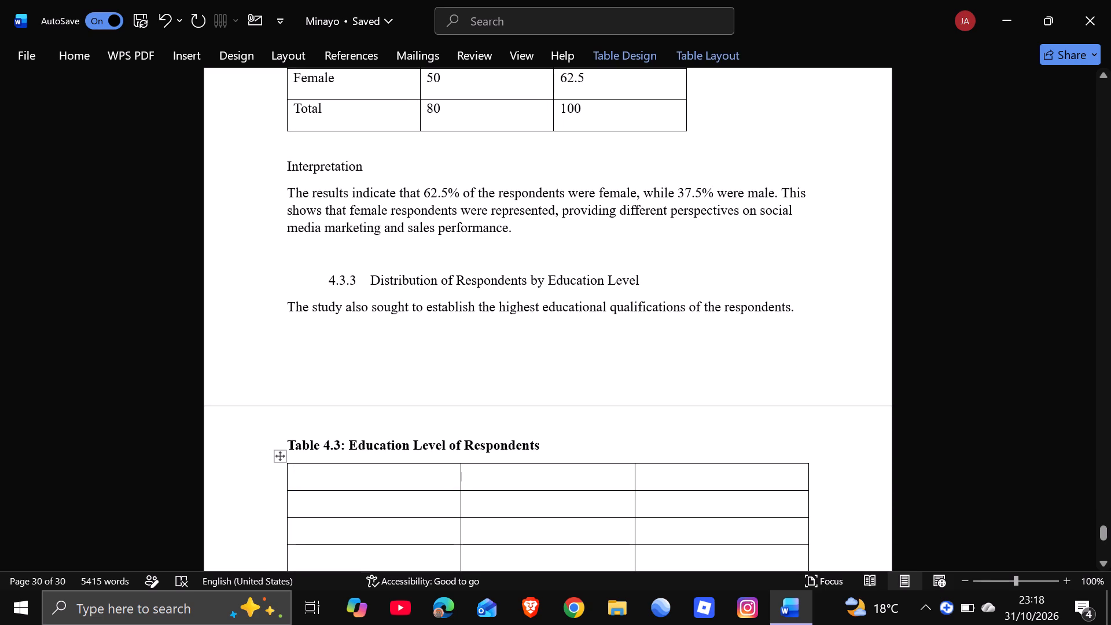
key("e")
type("du")
key("c")
type("ation")
key("space")
key("l")
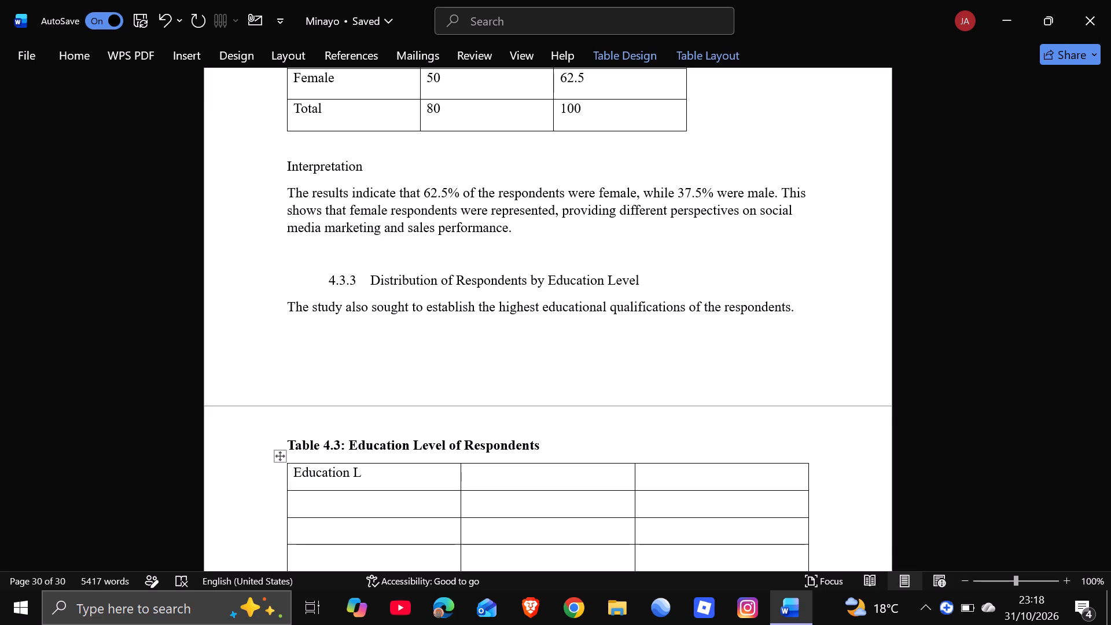
type("evel")
Fill the first two rows below the "Education Level" heading with "Certificate" and "Diploma".
key("Down")
key("c")
type("er")
key("t")
type("ific")
type("at")
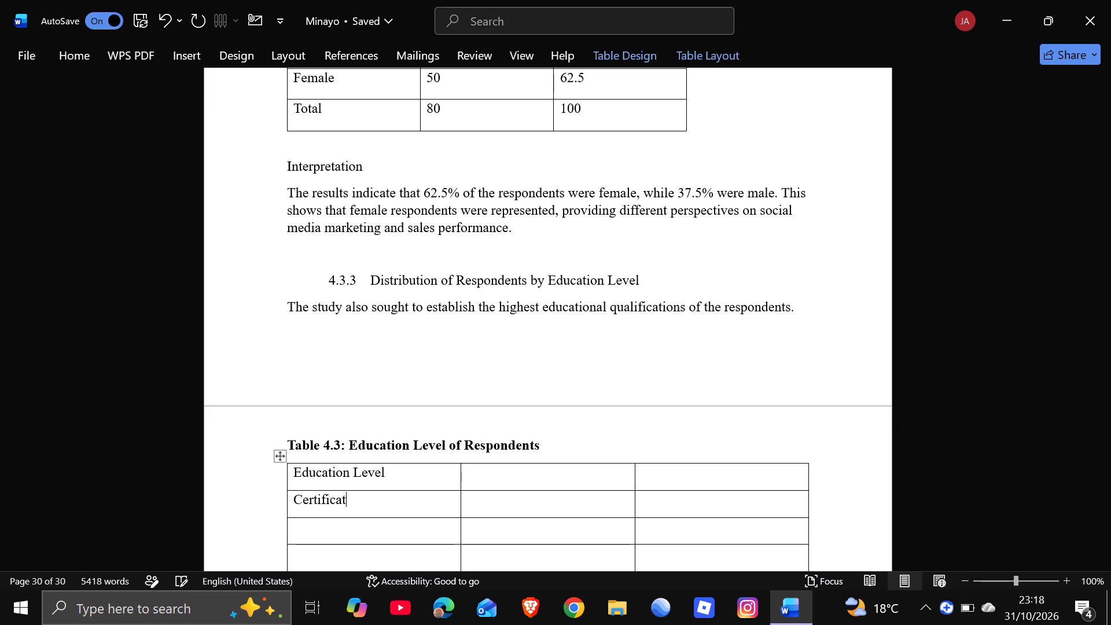
key("e")
key("Down")
key("d")
type("iploma")
Enter "Bachelor's Degree" in the first-column cell below "Diploma".
key("Down")
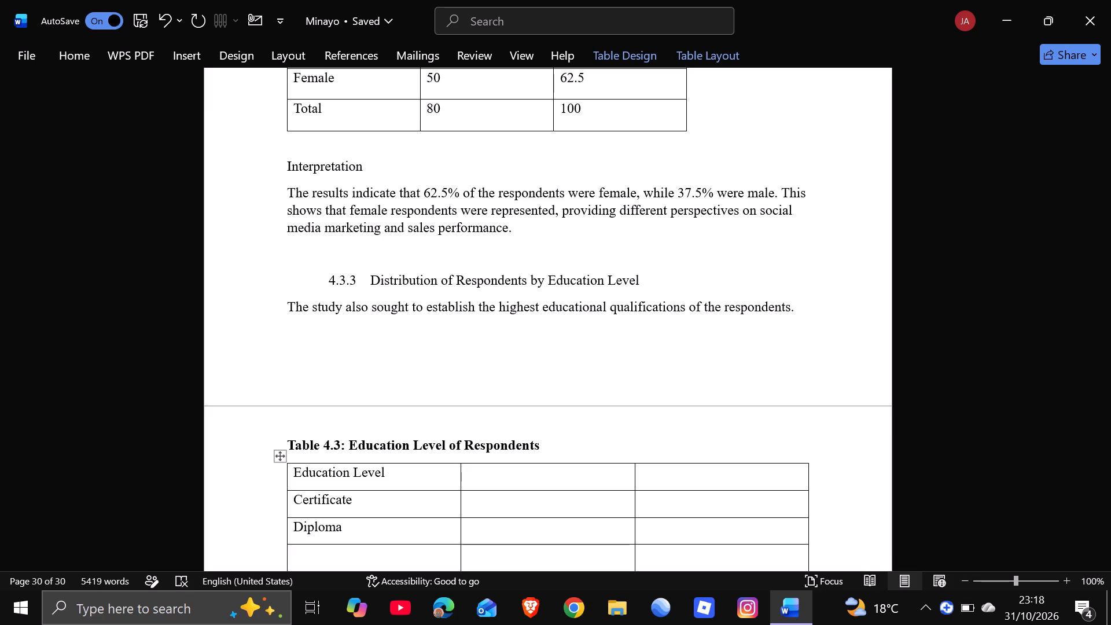
key("b")
type("ache")
type("lor")
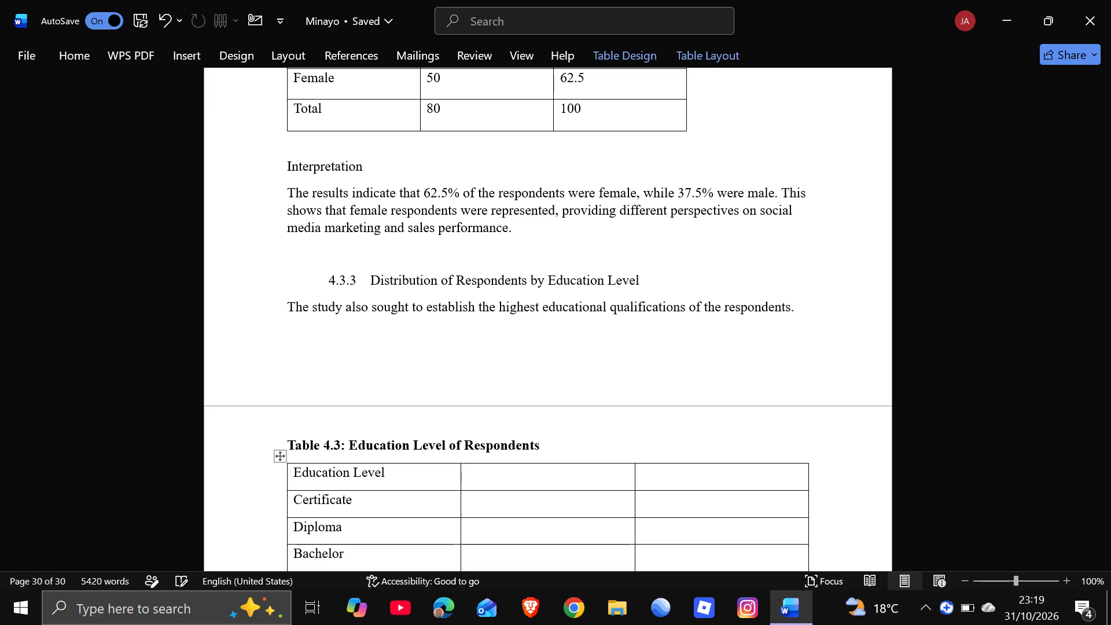
type("'s")
key("space")
key("d")
type("egree")
key("Down")
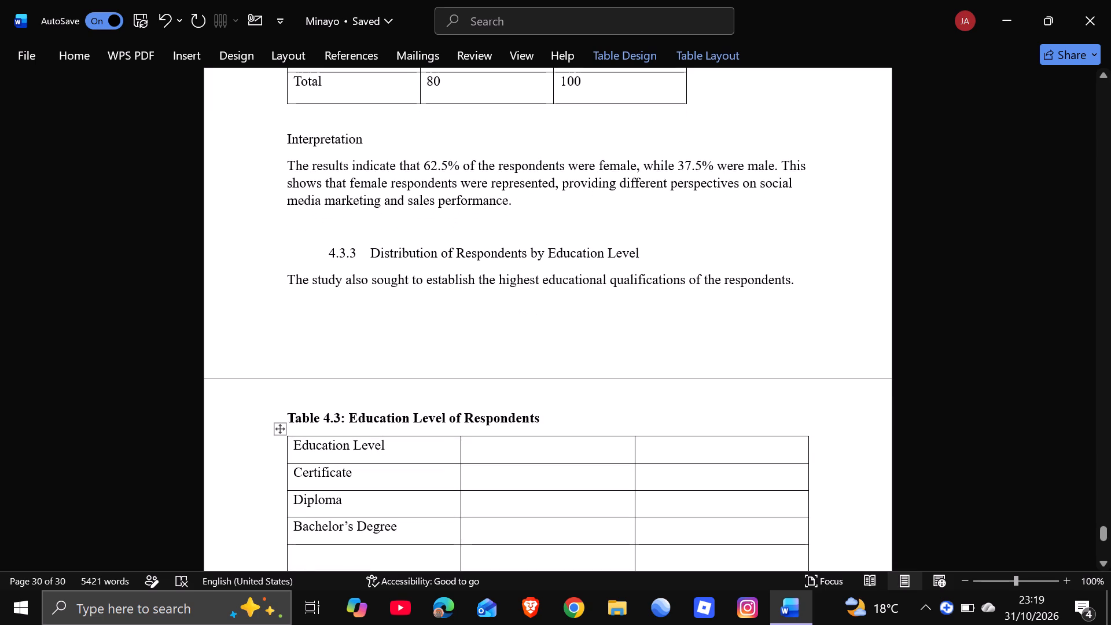
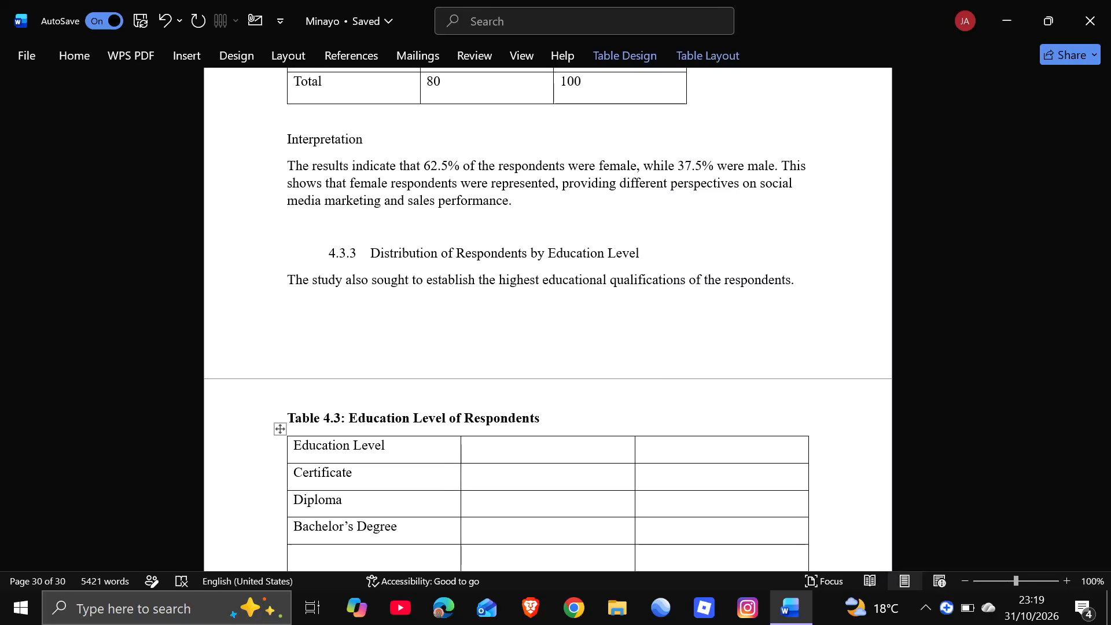
Enter "Postgraduate" in the first-column cell below "Bachelor's Degree" in Table 4.3.
key("p")
type("ost")
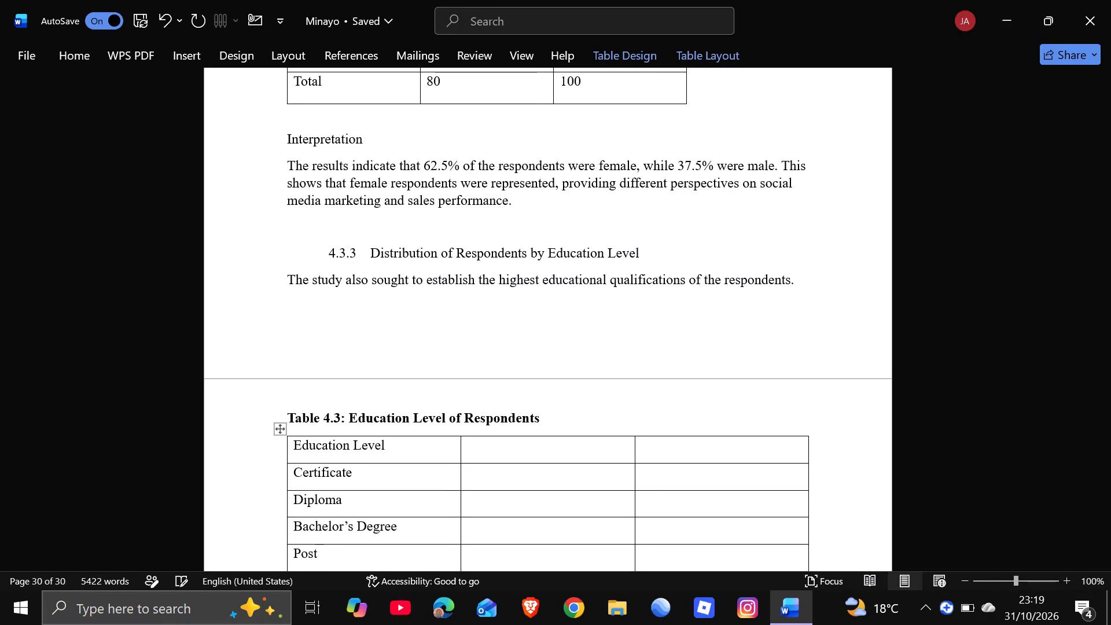
type("grad")
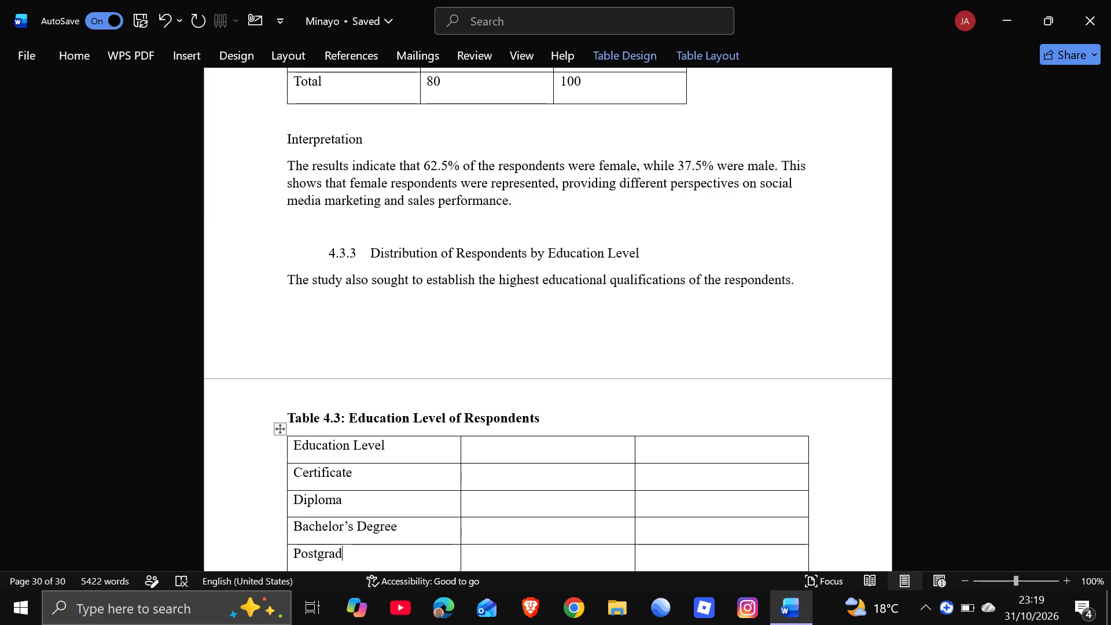
key("u")
type("ate")
Fill the second column of Table 4.3 with 8 for Postgraduate, 32 for Bachelor's Degree, 30 for Diploma and 10 for Certificate.
key("Right")
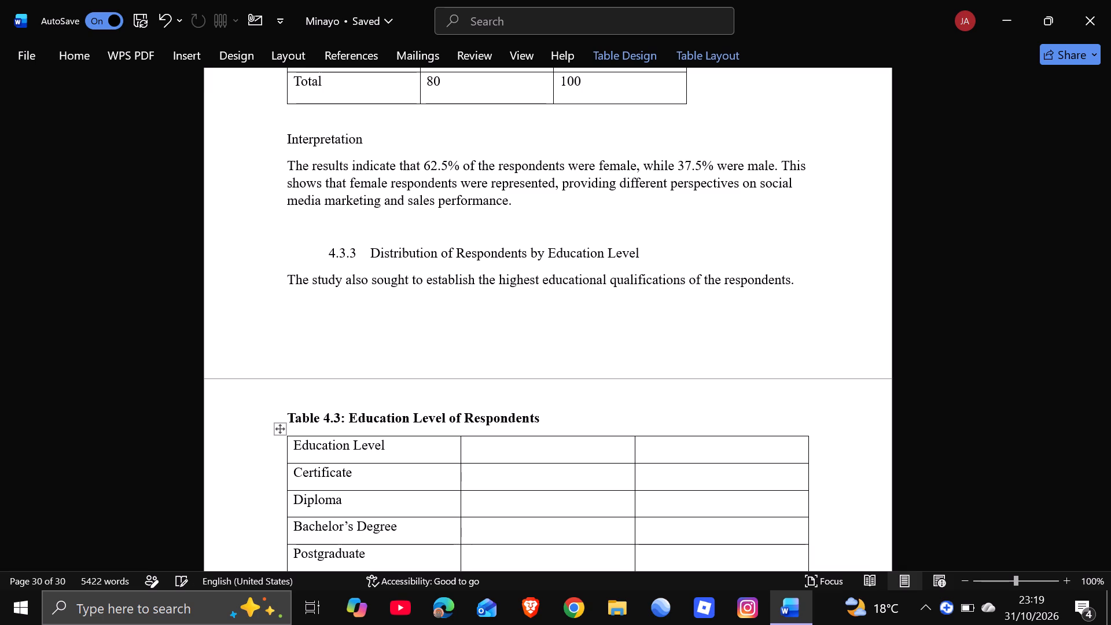
key("8")
key("Up")
type("32")
key("Up")
key("3")
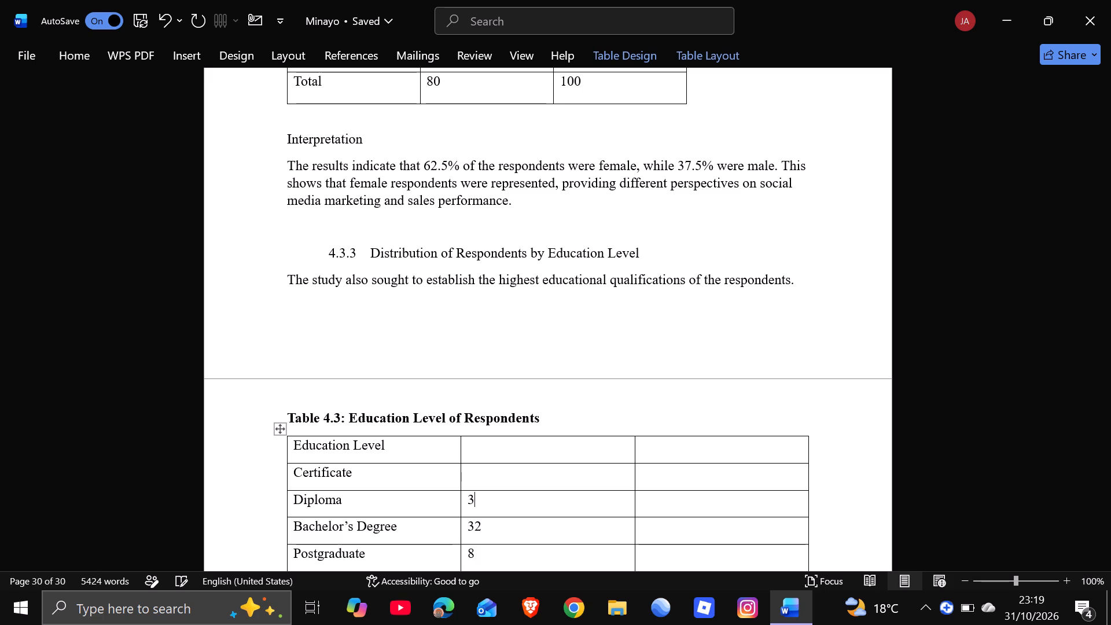
key("0")
key("Up")
key("1")
key("0")
Enter "Frequency" and "Percentage (%)" as the second and third column headings of Table 4.3.
key("Up")
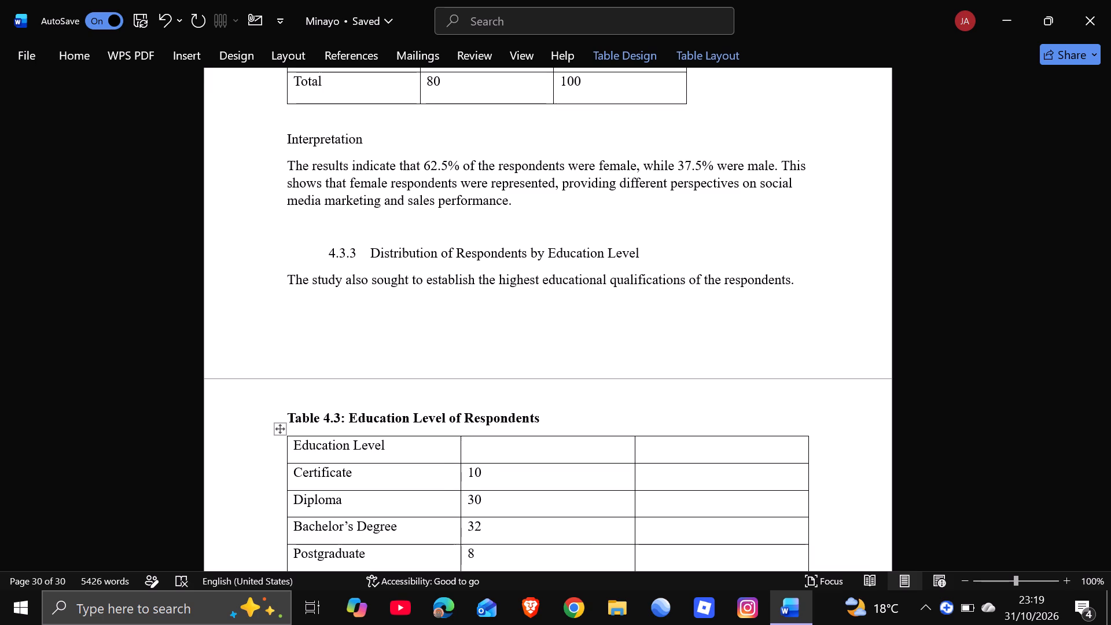
key("f")
type("re")
type("quency")
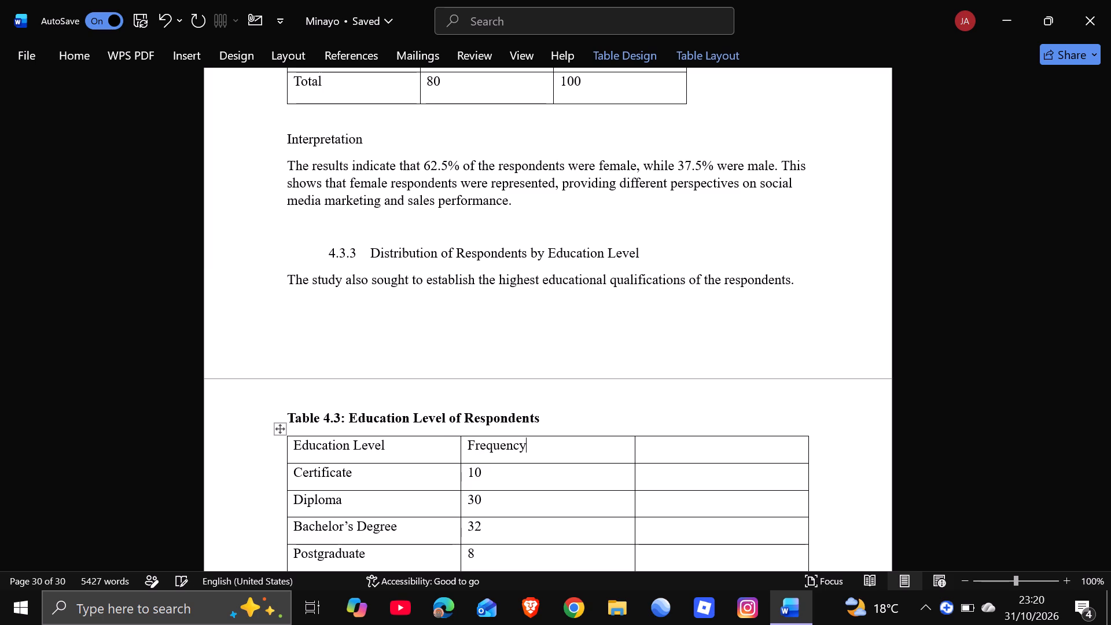
key("Right")
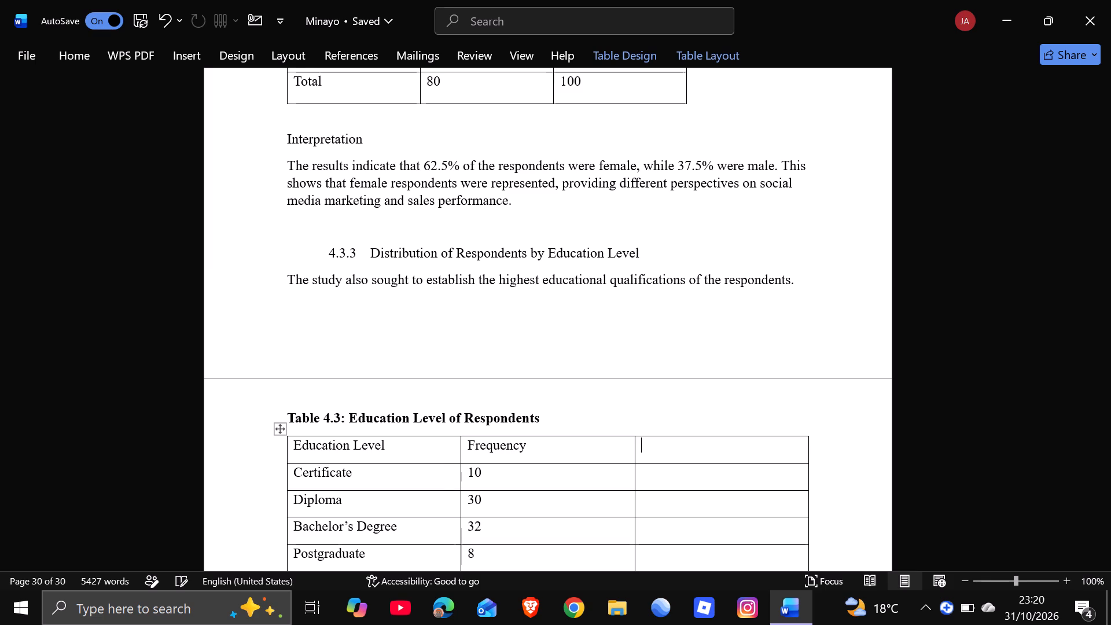
key("p")
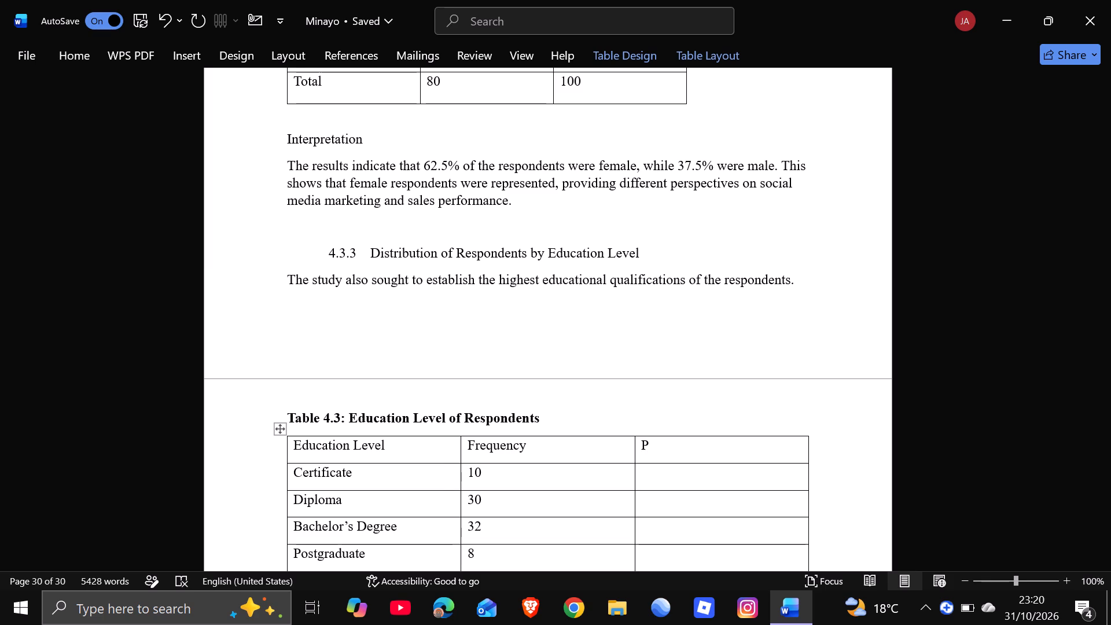
type("ercentage")
key("space")
key("shift+parenleft")
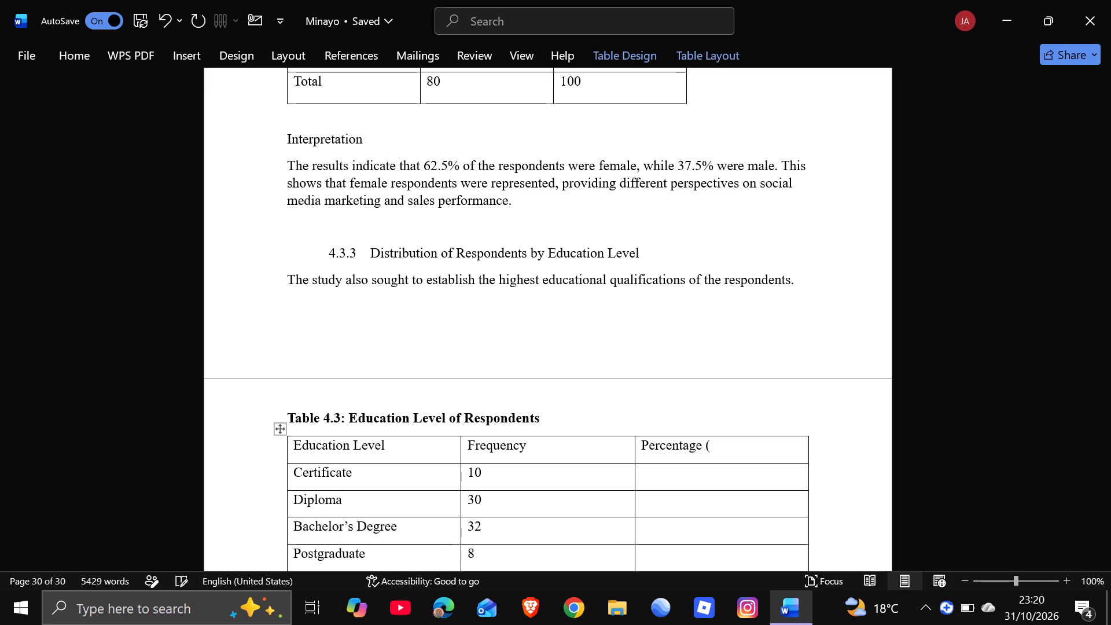
key("shift+percent")
key("shift+parenright")
Fill the percentage column with 12.5 for Certificate, 37.5 for Diploma, 40 for Bachelor's Degree and 10 for Postgraduate.
key("Down")
type("12,")
key("BackSpace")
type(".5")
key("Down")
type("37")
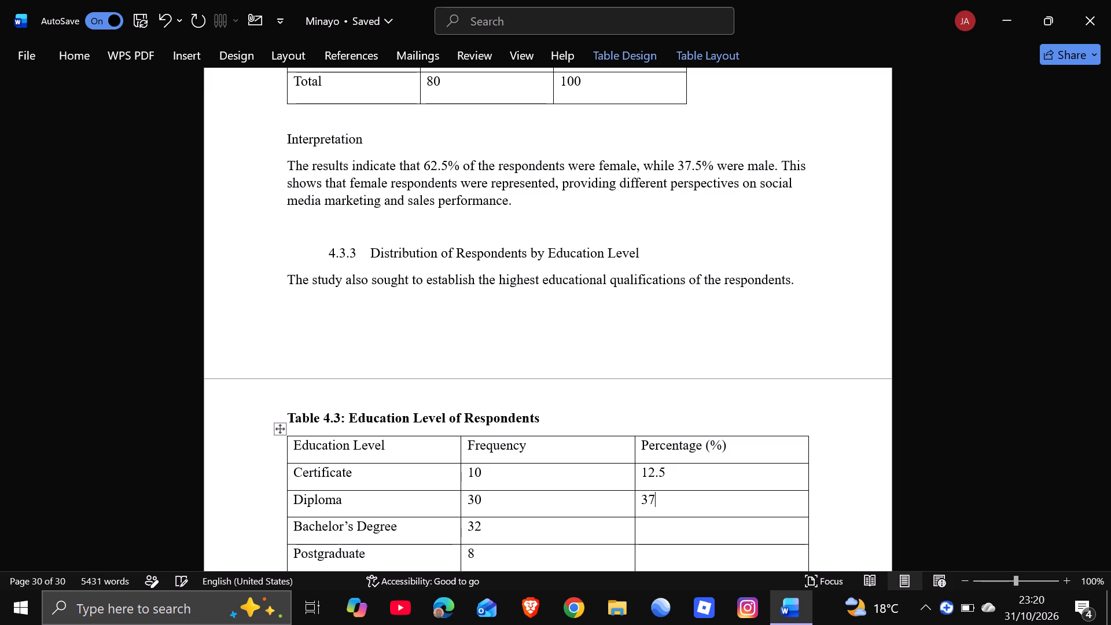
key("period")
key("5")
key("Down")
type("4o")
key("BackSpace")
key("0")
key("Down")
type("10")
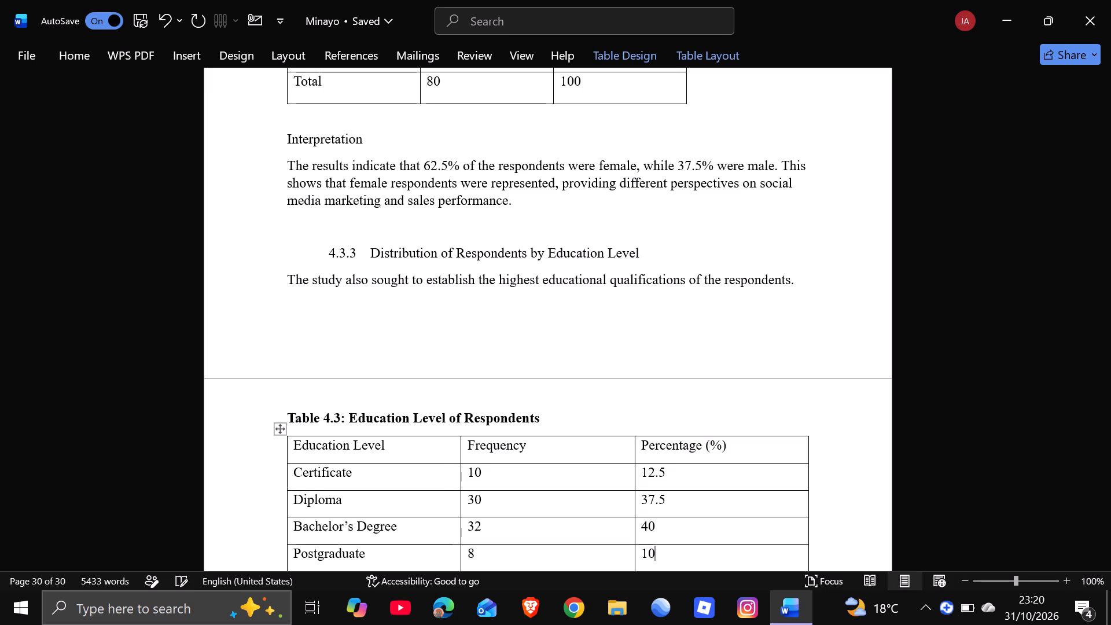
Label the empty last row of Table 4.3 "Total" in the first column.
key("Down")
key("Down")
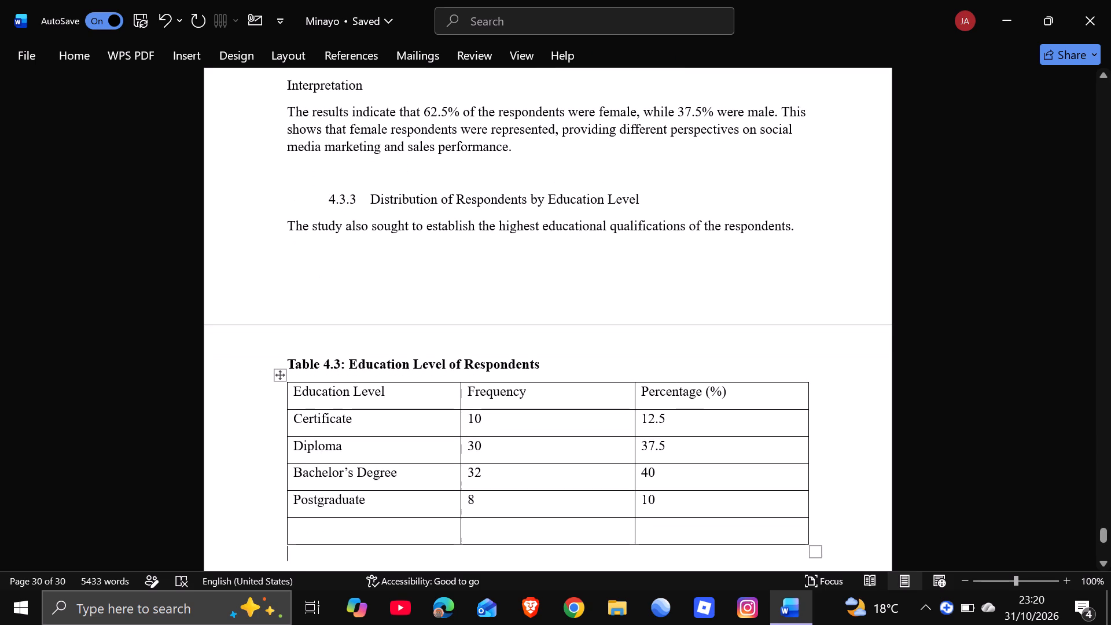
left_click(326, 527)
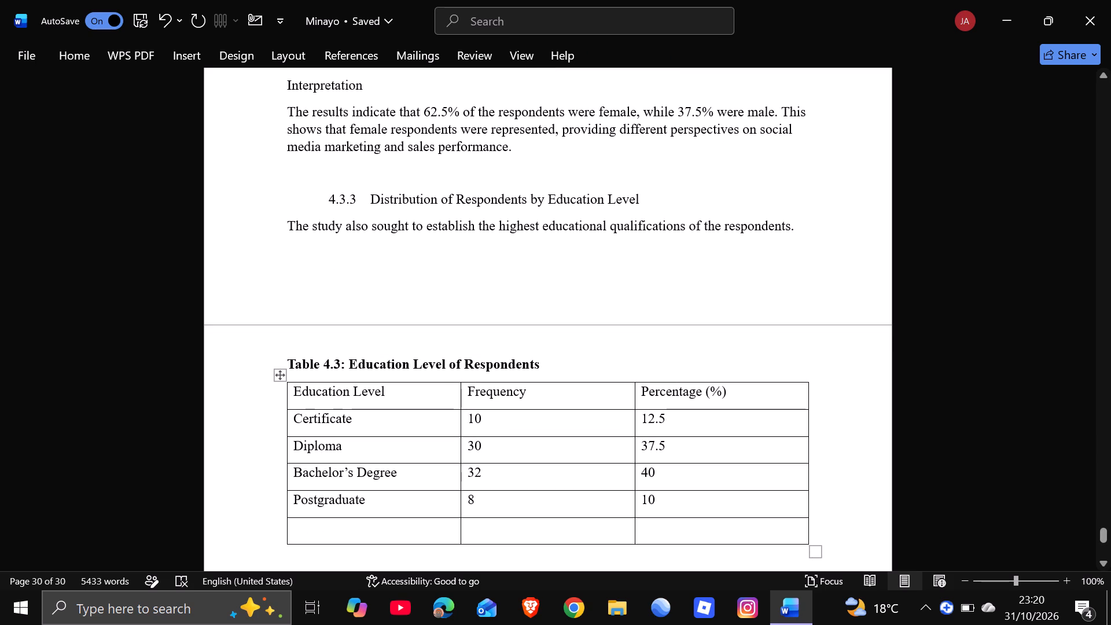
key("t")
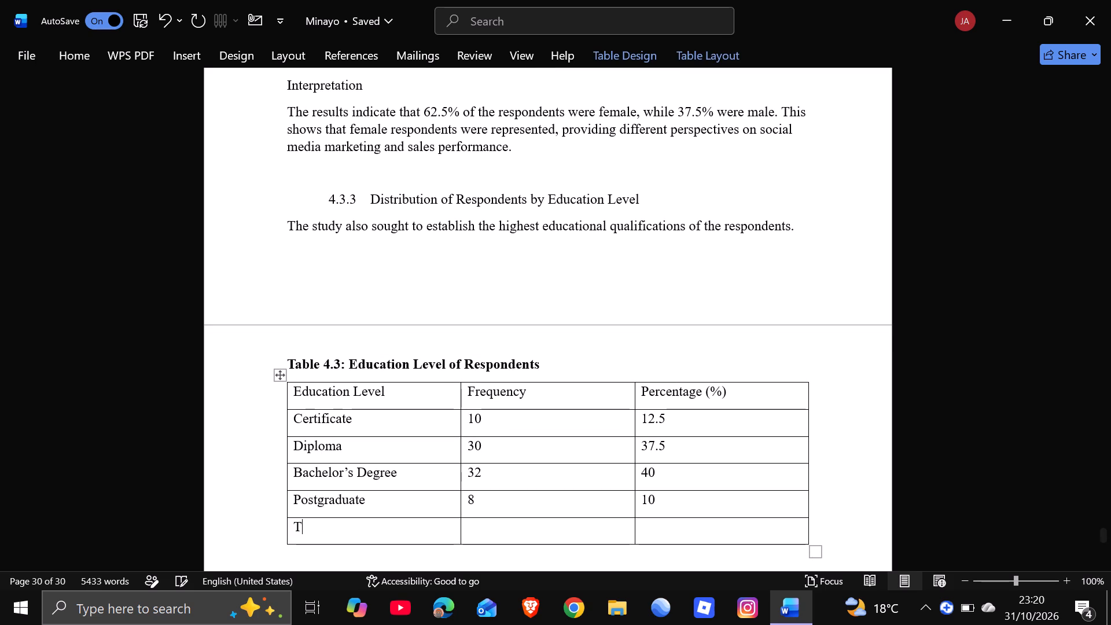
type("ot")
type("al")
Fill the Total row of Table 4.3 with 80 for frequency and 100 for percentage.
left_click(479, 527)
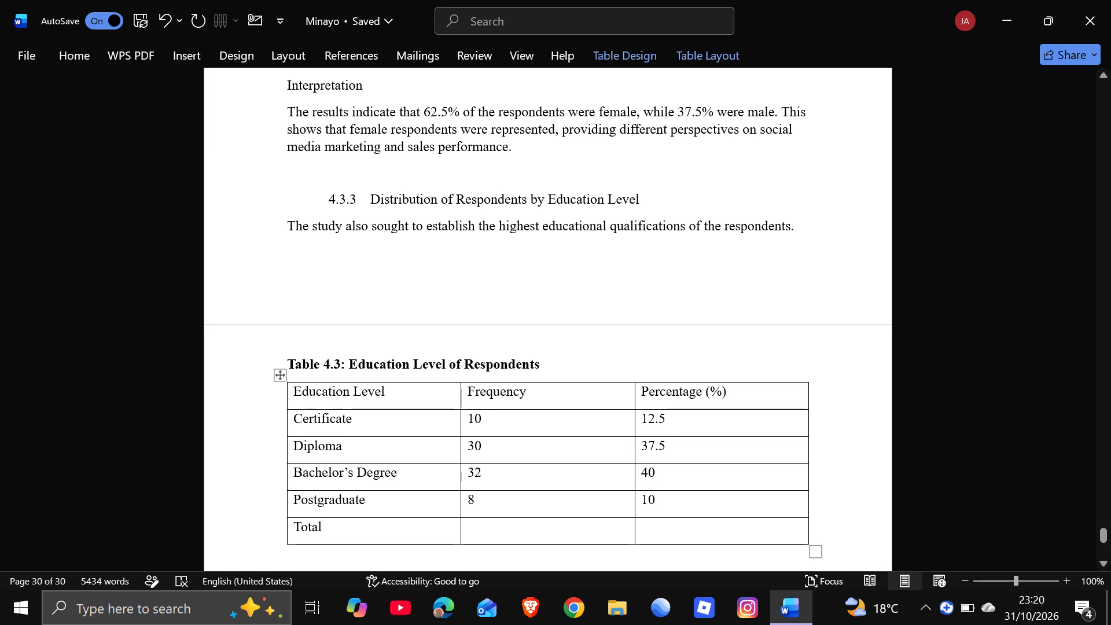
key("8")
key("0")
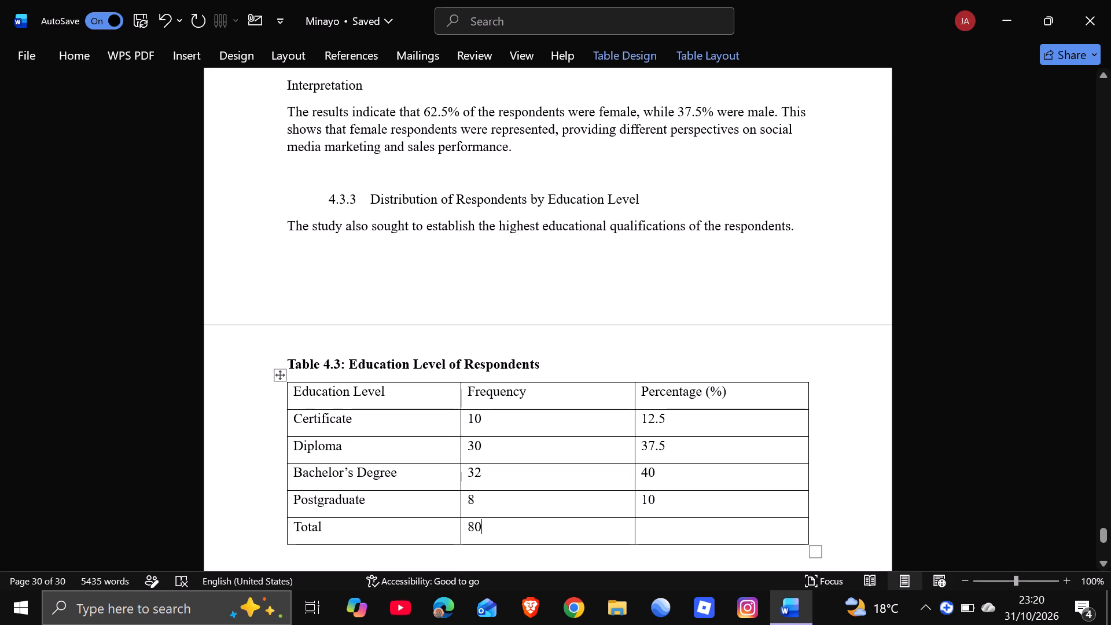
left_click(660, 536)
type("100")
Make the 4.3.3 heading "Distribution of Respondents by Education Level" bold.
left_click_drag(641, 203, 347, 198)
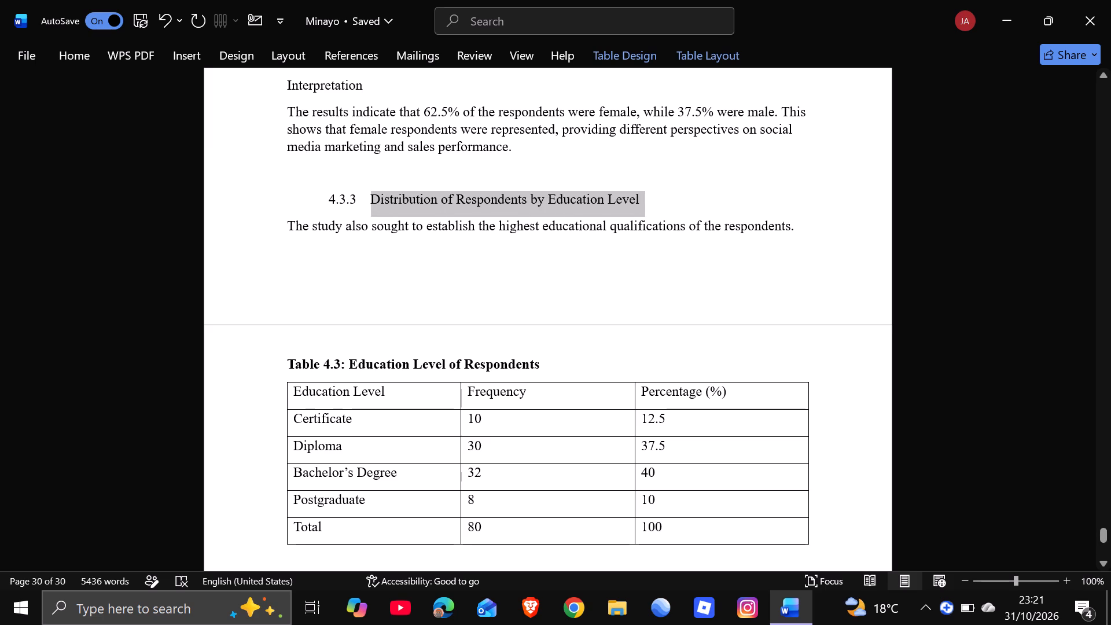
left_click_drag(347, 198, 307, 196)
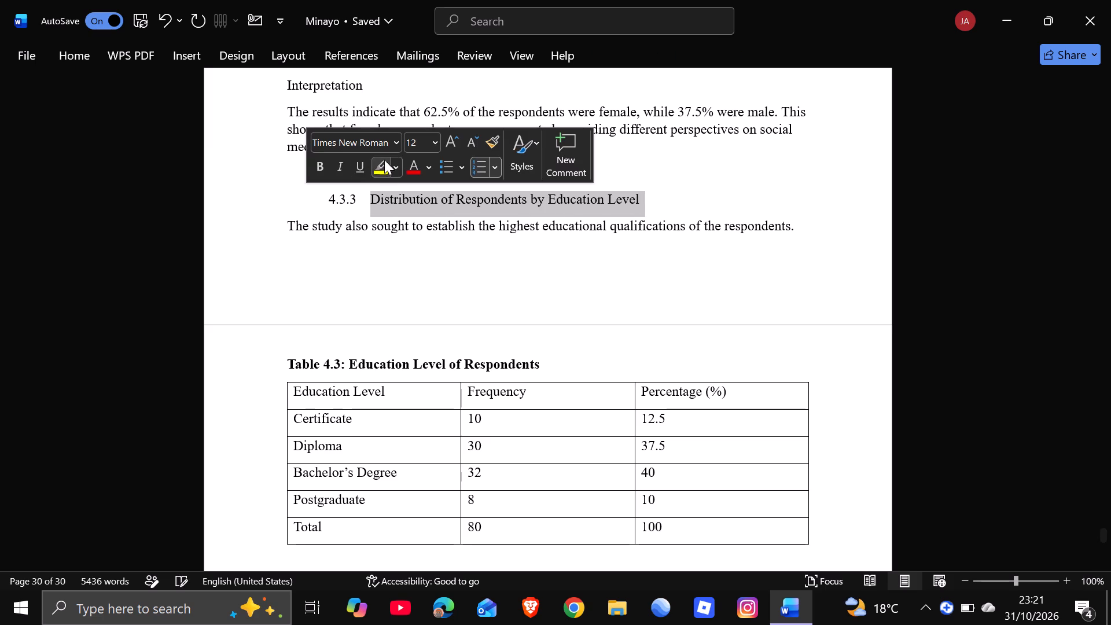
left_click(318, 168)
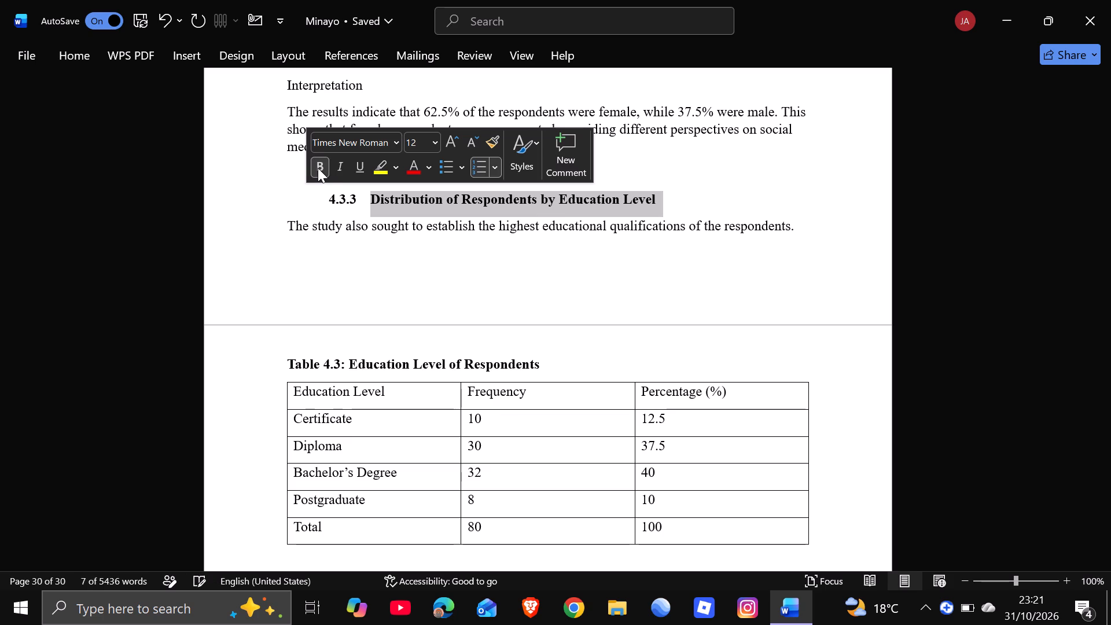
left_click(303, 326)
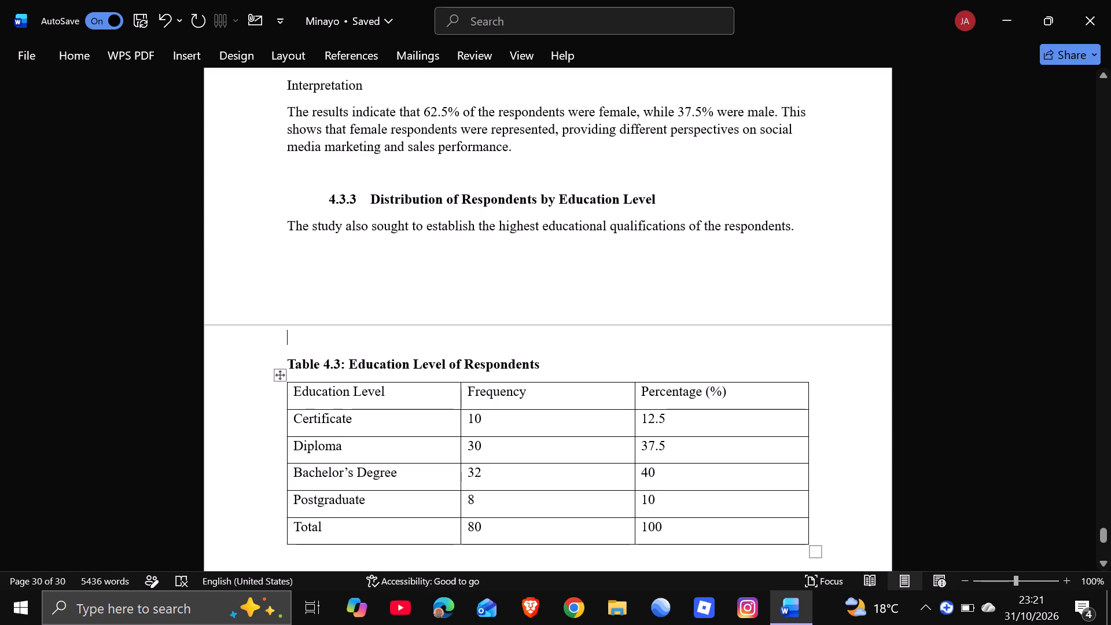
Add the subheading "Interpretation" below Table 4.3, leaving one blank line after the table.
left_click(297, 559)
key("Down")
key("Down")
key("Down")
key("Down")
left_click(854, 528)
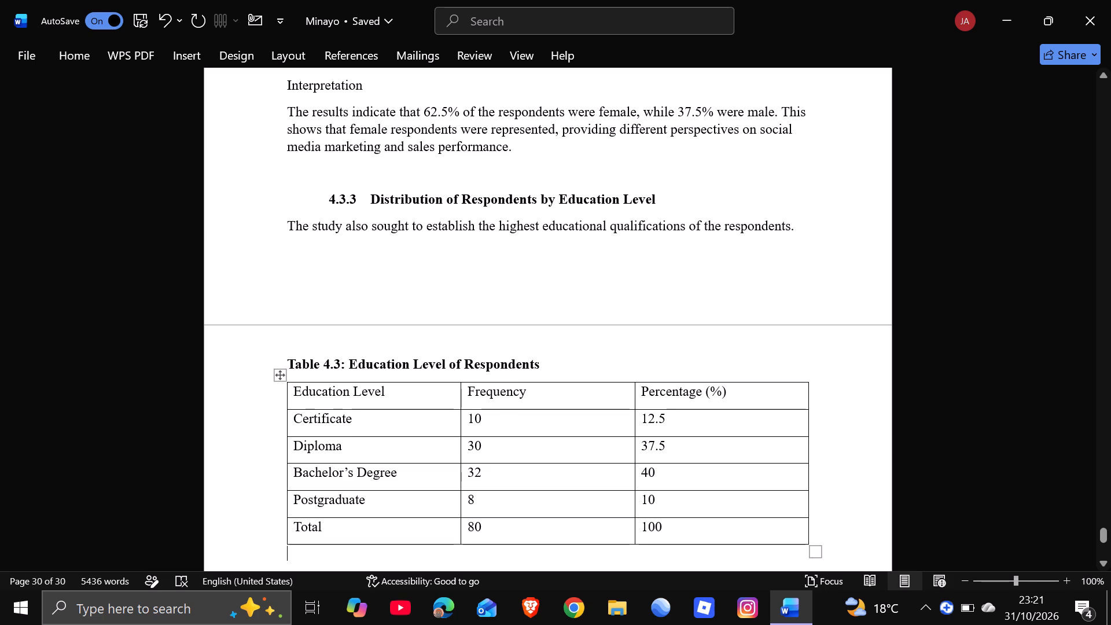
key("Down")
key("Down")
key("Down")
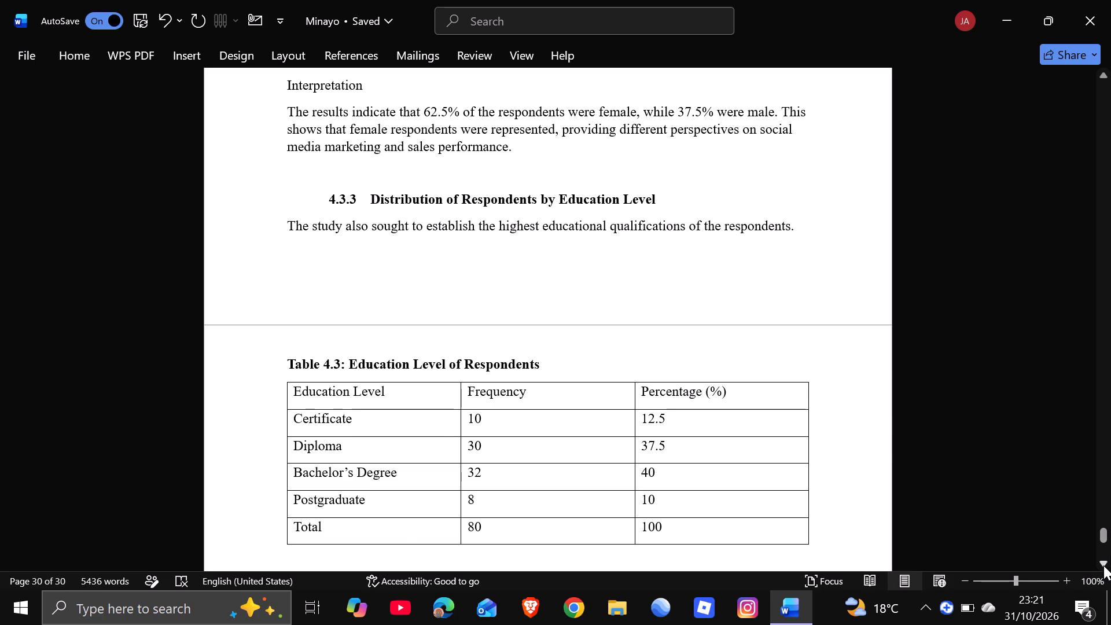
left_click(1103, 561)
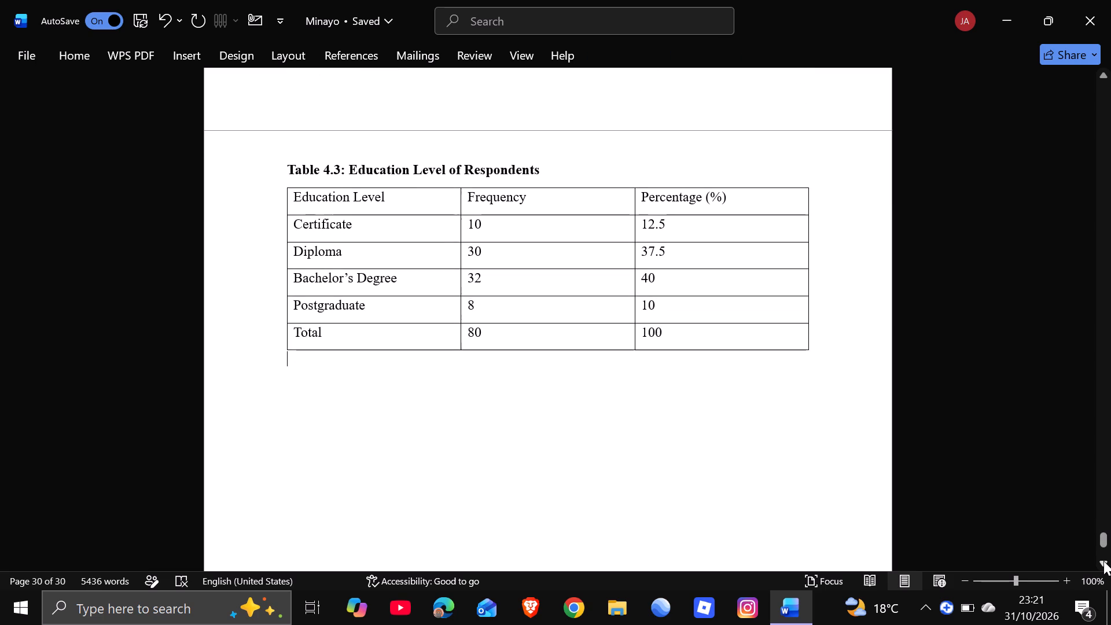
left_click(1103, 561)
triple_click(1103, 561)
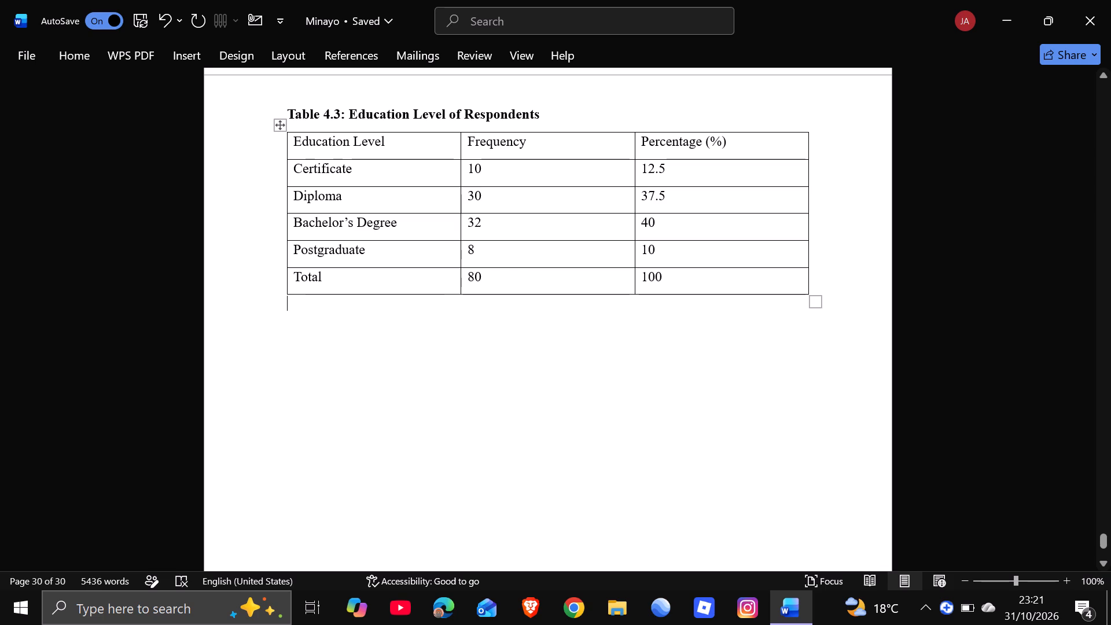
left_click(290, 322)
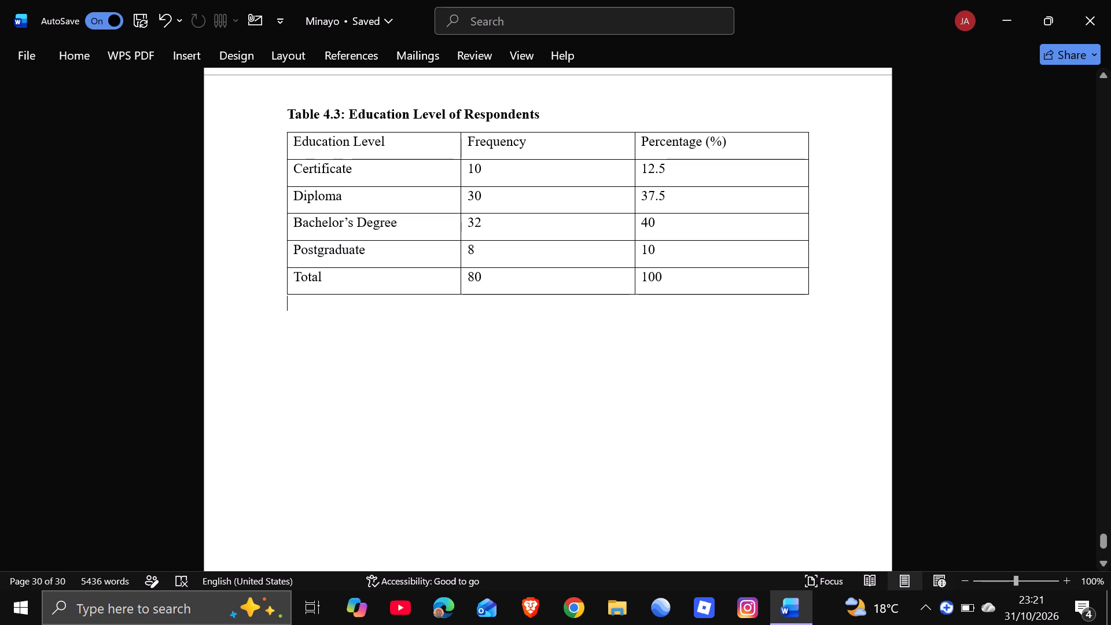
left_click(187, 351)
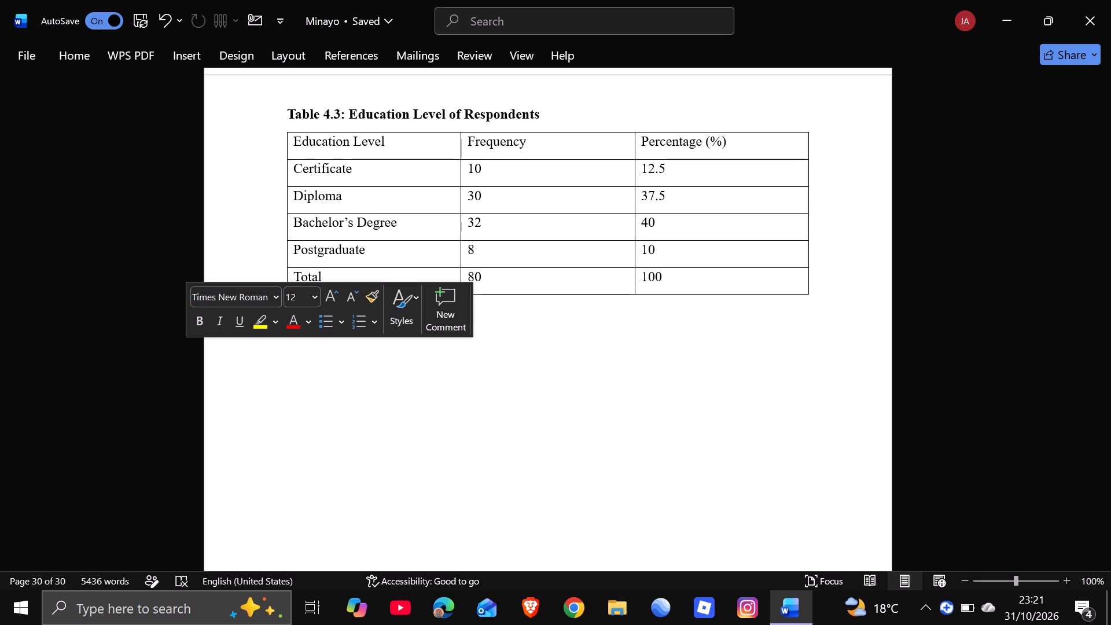
left_click(187, 351)
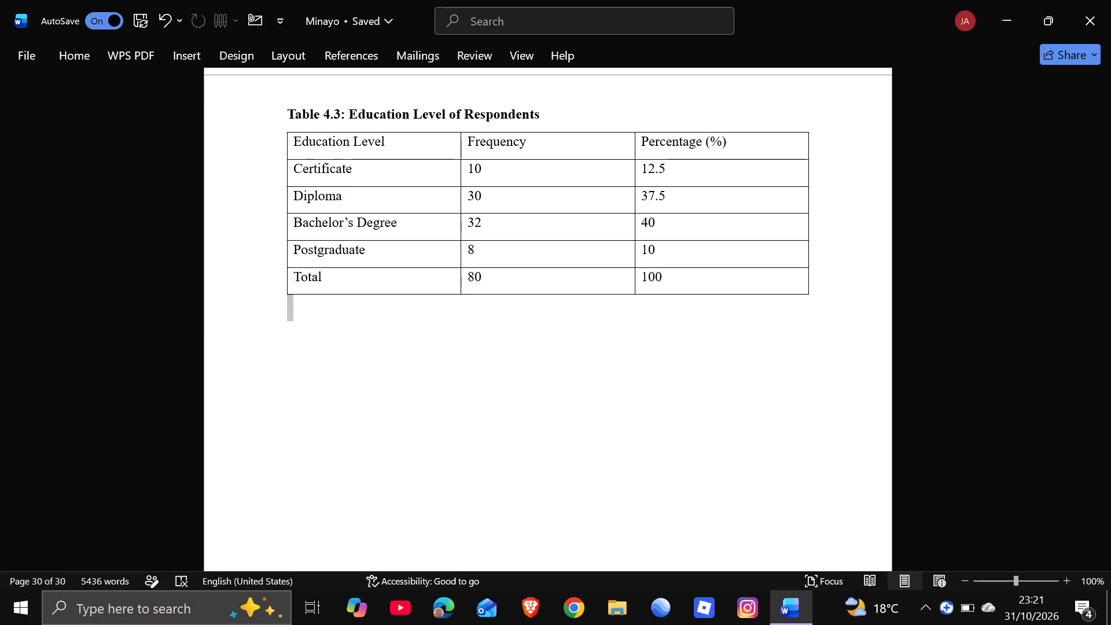
left_click(293, 343)
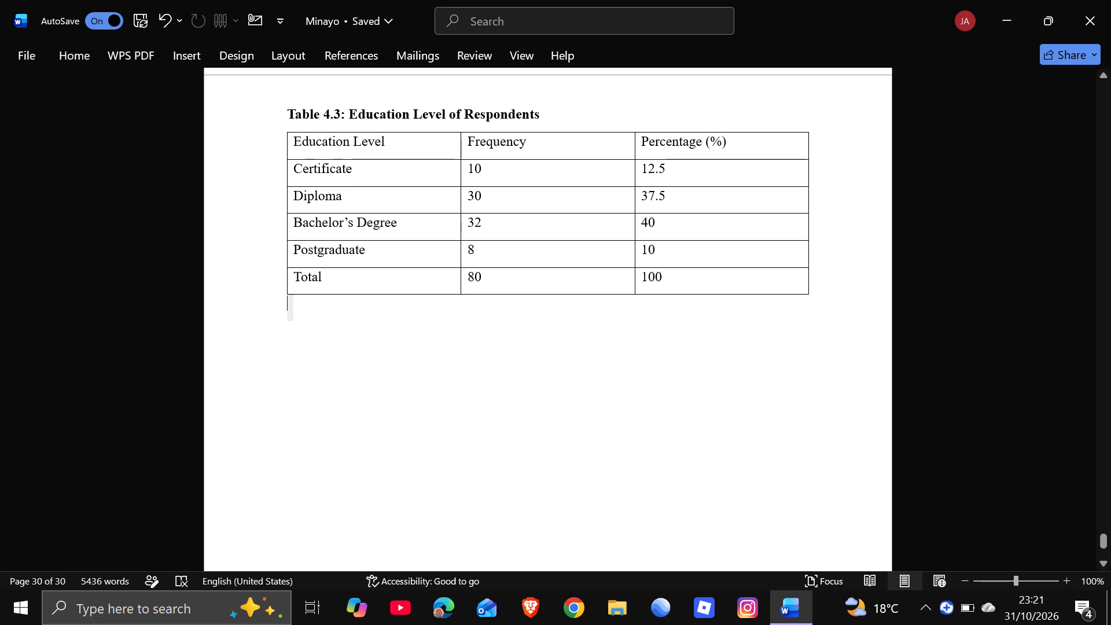
left_click(293, 343)
key("Return")
key("n")
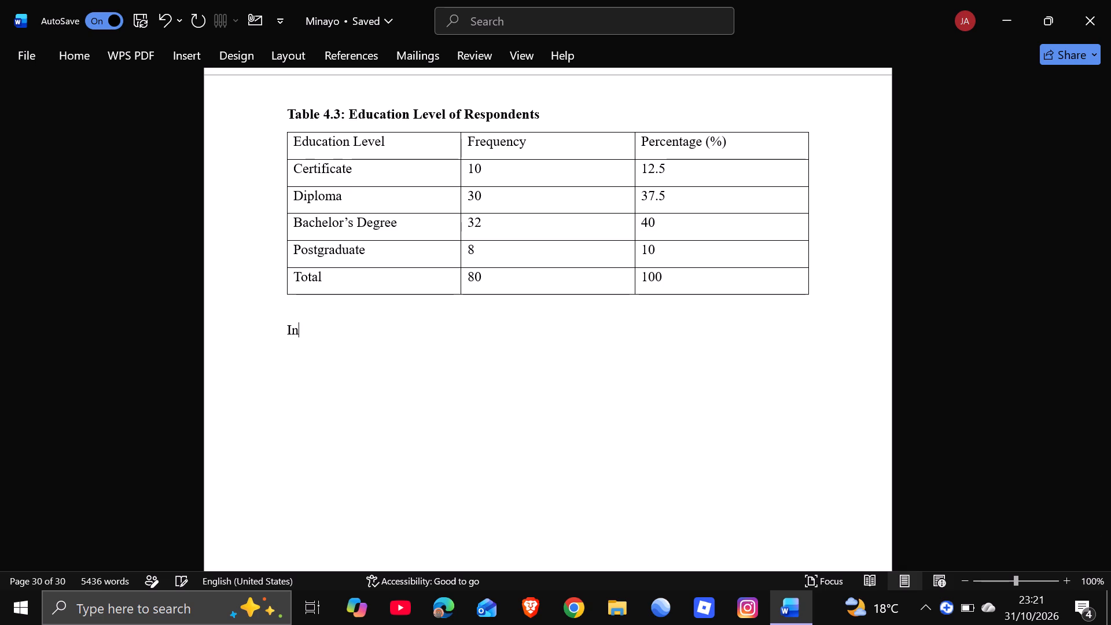
type("ter")
type("pretation")
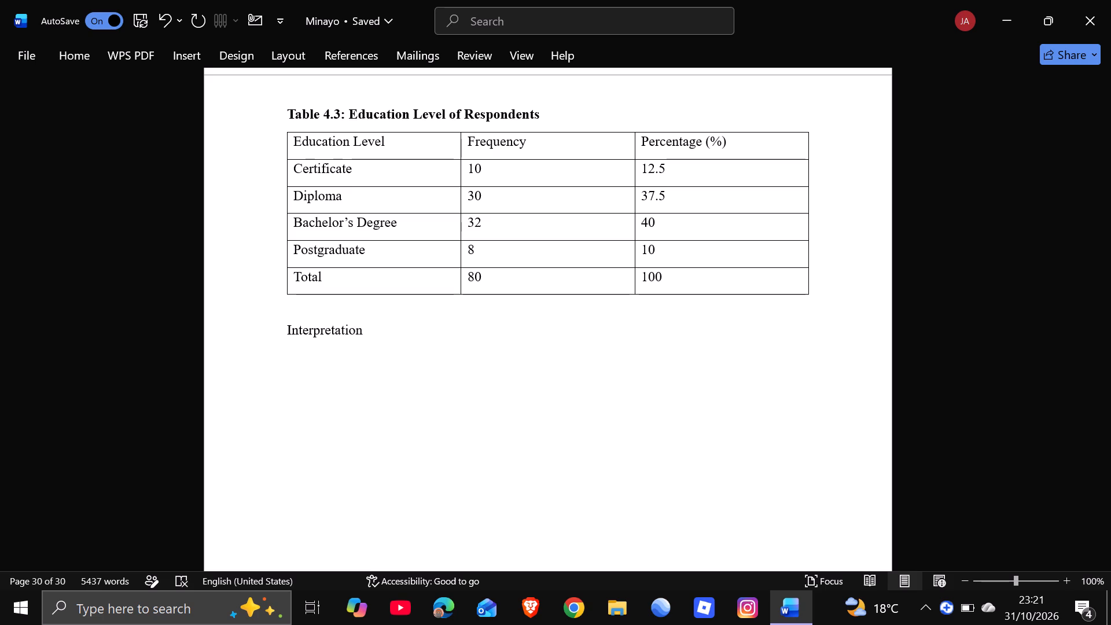
Start a new paragraph under the Interpretation subheading with "The results indicate that".
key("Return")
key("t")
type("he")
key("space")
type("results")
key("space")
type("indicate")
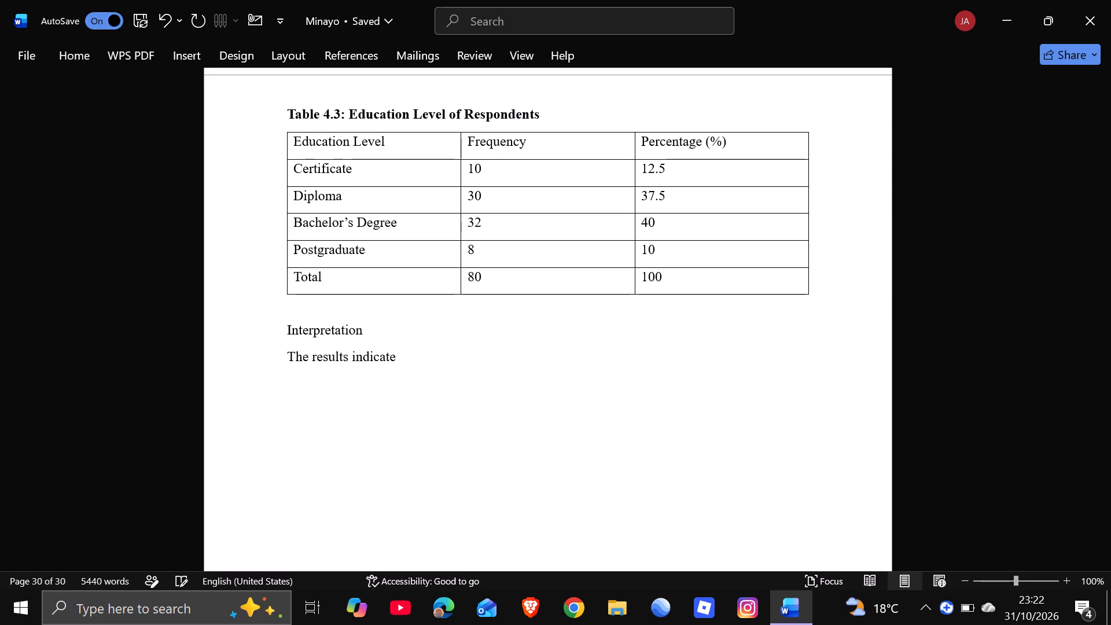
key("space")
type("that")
Continue the interpretation sentence with "40% of the respondents had attained".
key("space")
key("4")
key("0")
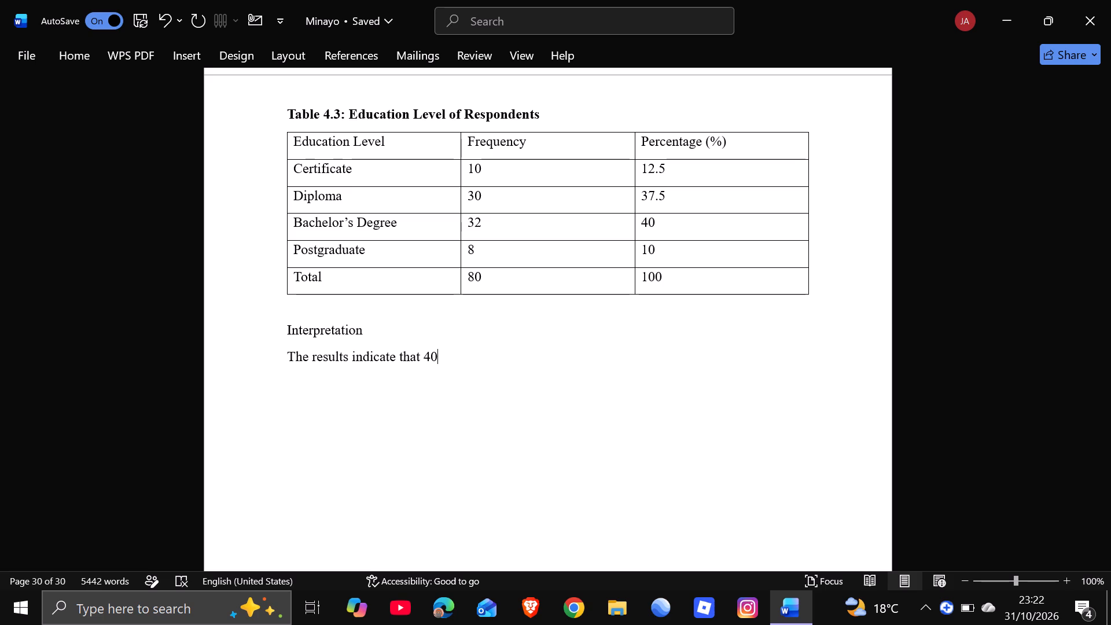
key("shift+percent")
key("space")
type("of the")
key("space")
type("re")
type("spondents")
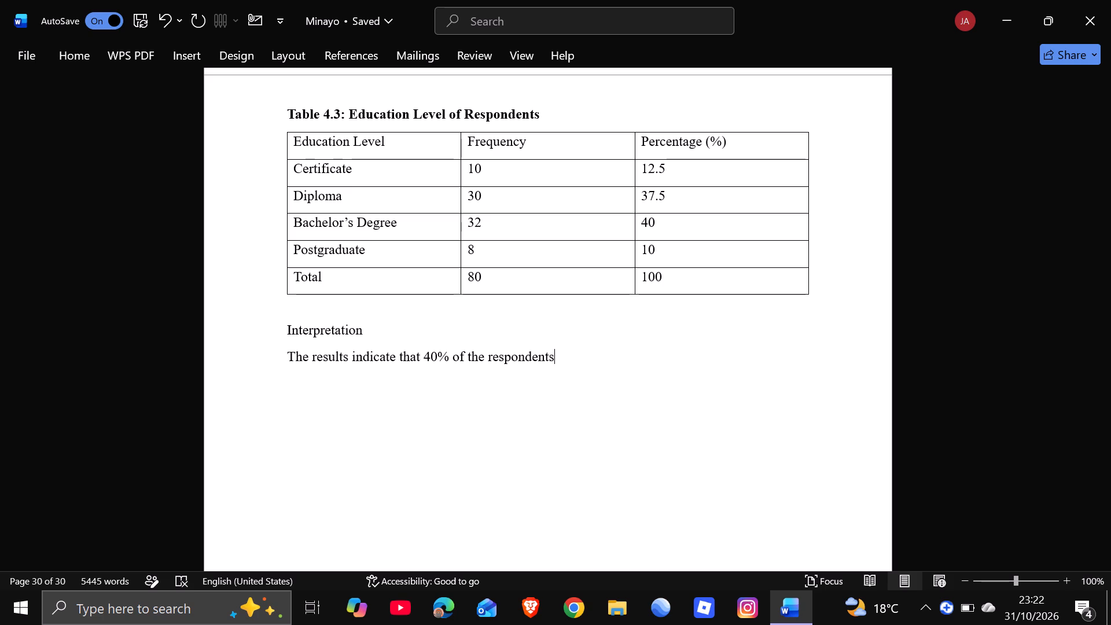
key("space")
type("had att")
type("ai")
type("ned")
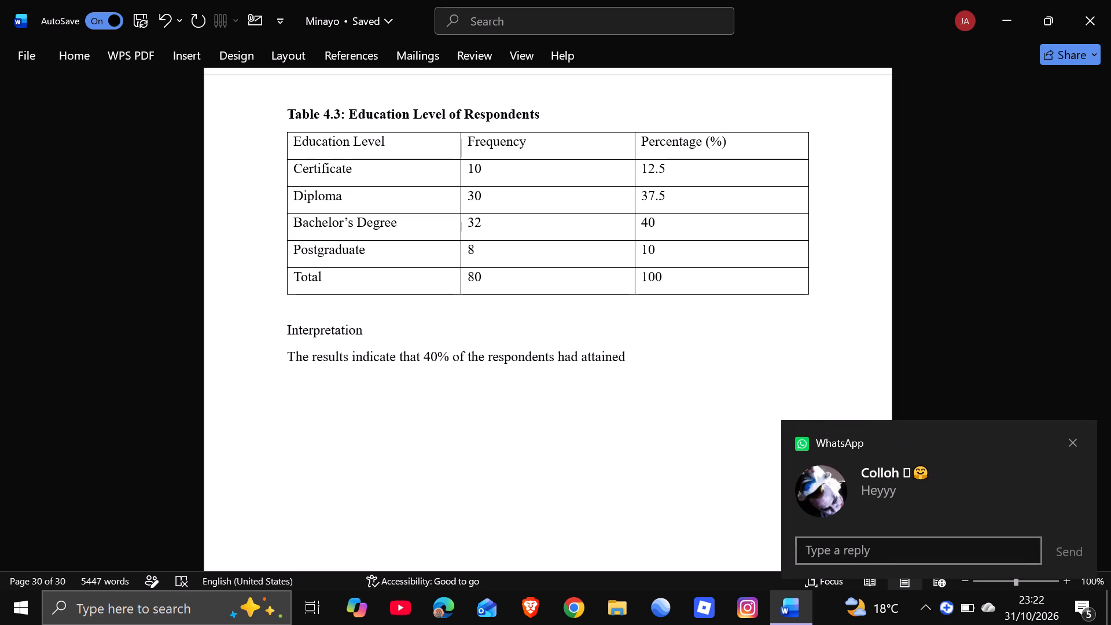
left_click(818, 545)
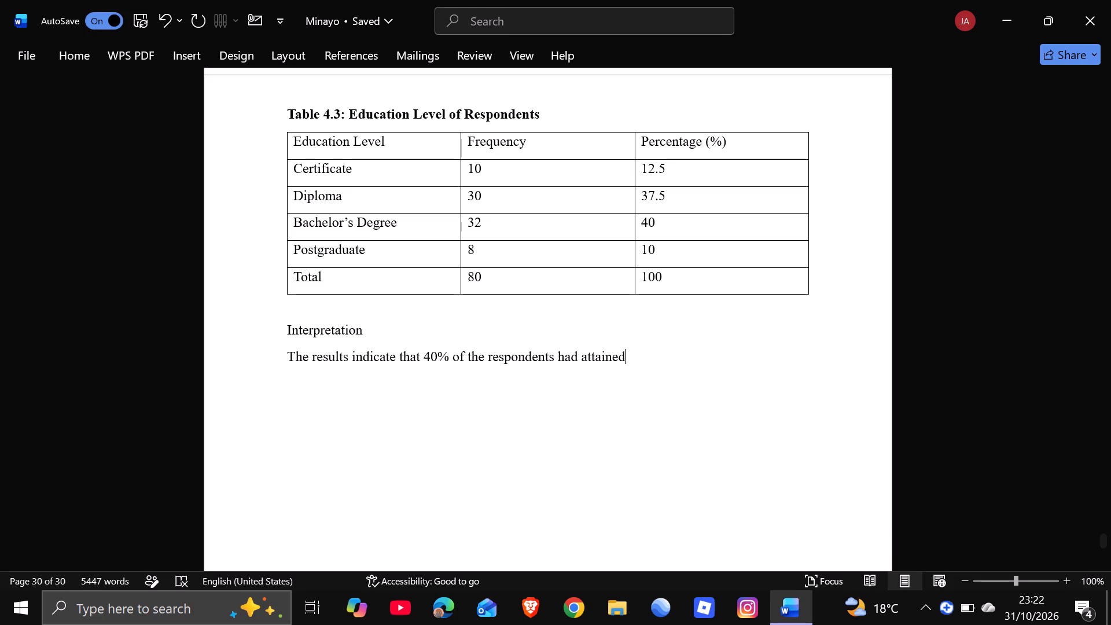
Back in the Word document, continue the interpretation sentence with "a bachelor's degree,".
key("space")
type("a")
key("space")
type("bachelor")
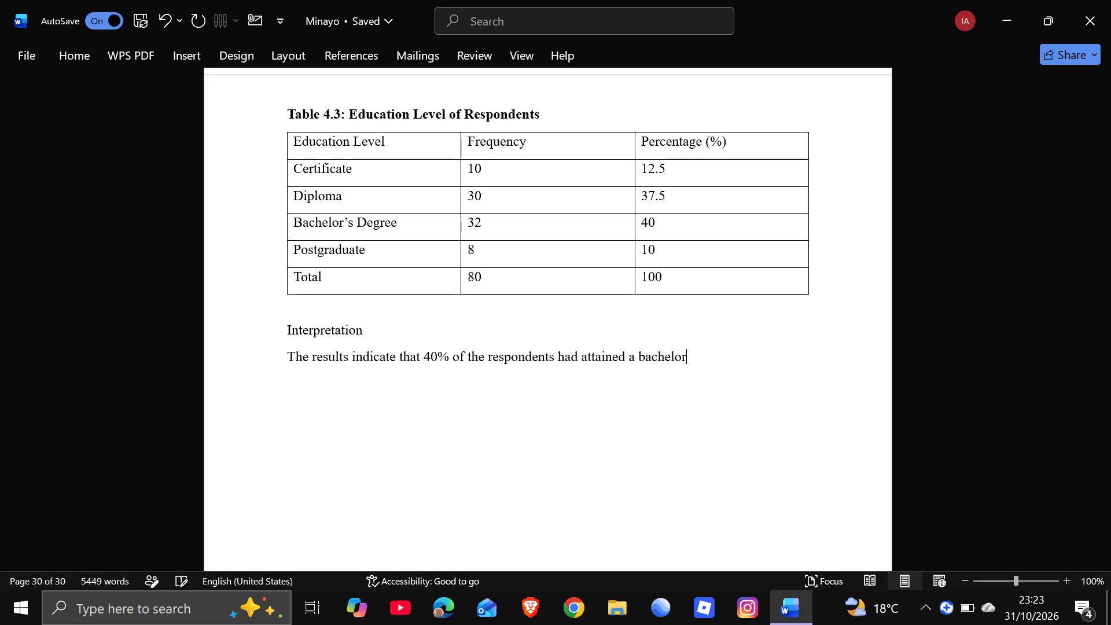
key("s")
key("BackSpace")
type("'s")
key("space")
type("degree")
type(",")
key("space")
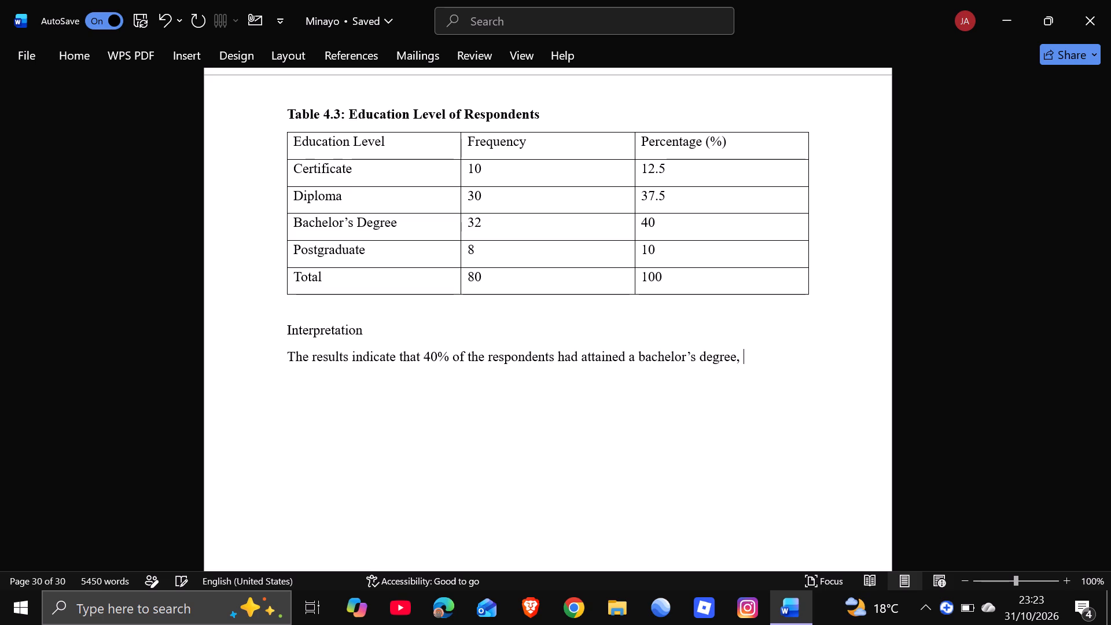
Continue the interpretation sentence with "while 37.5% had a diploma".
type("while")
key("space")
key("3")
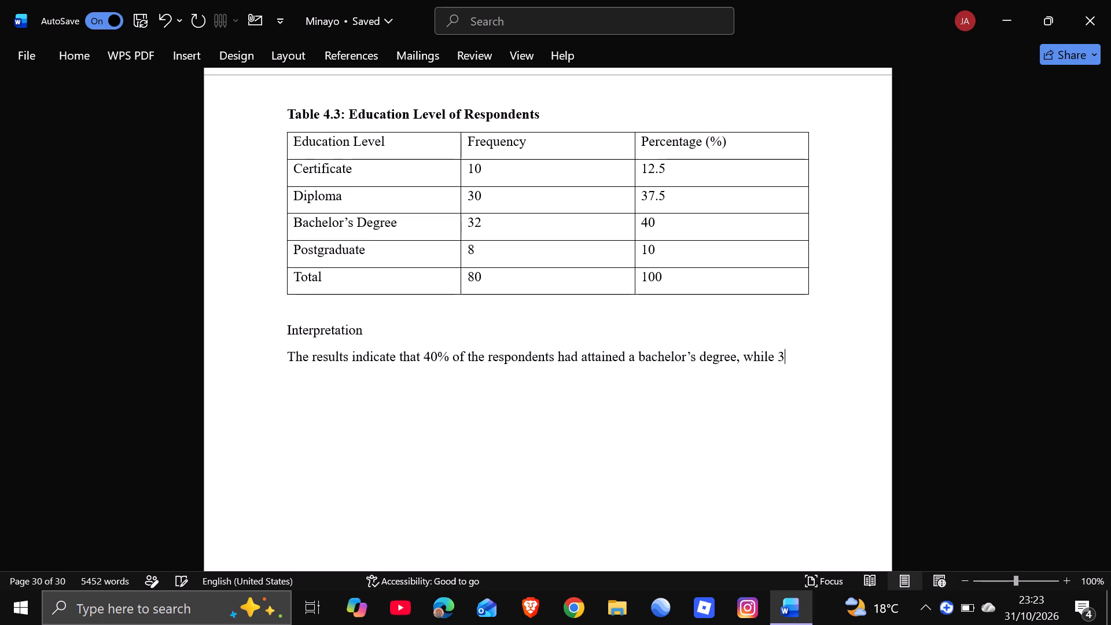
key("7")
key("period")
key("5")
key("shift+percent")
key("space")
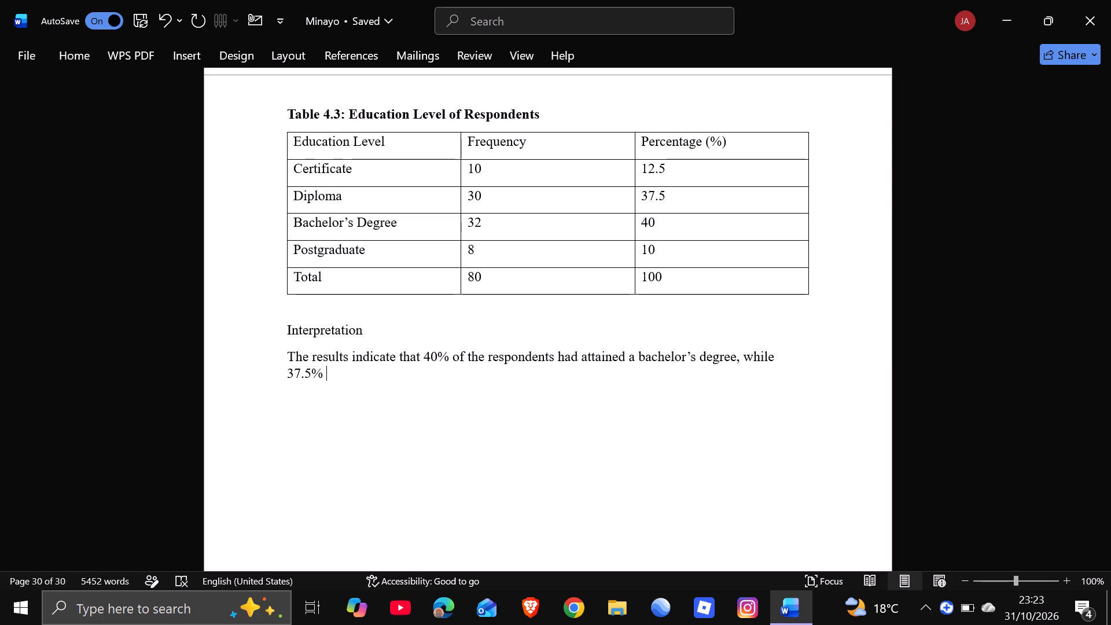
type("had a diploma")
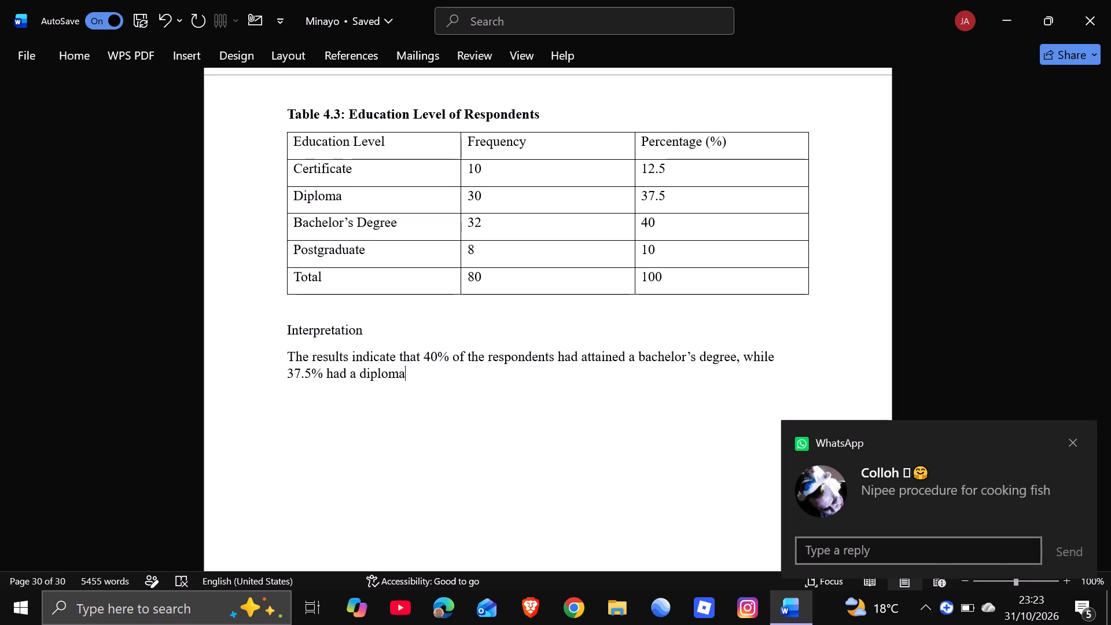
Check the WhatsApp messages in the notification center and return to the interpretation paragraph.
left_click(1078, 598)
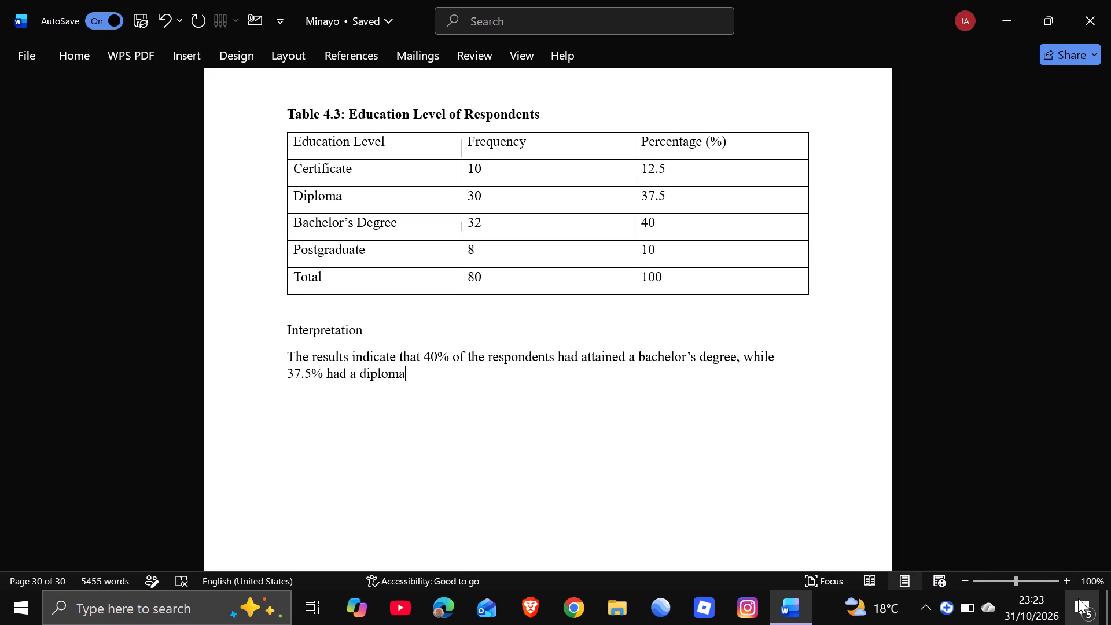
left_click(1080, 609)
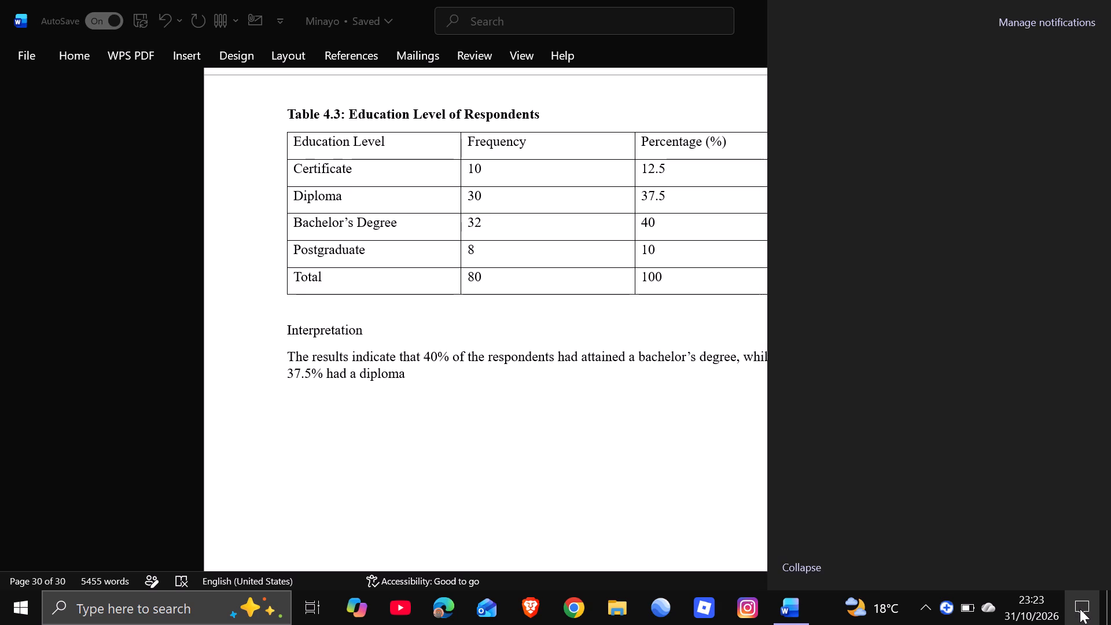
left_click(1080, 609)
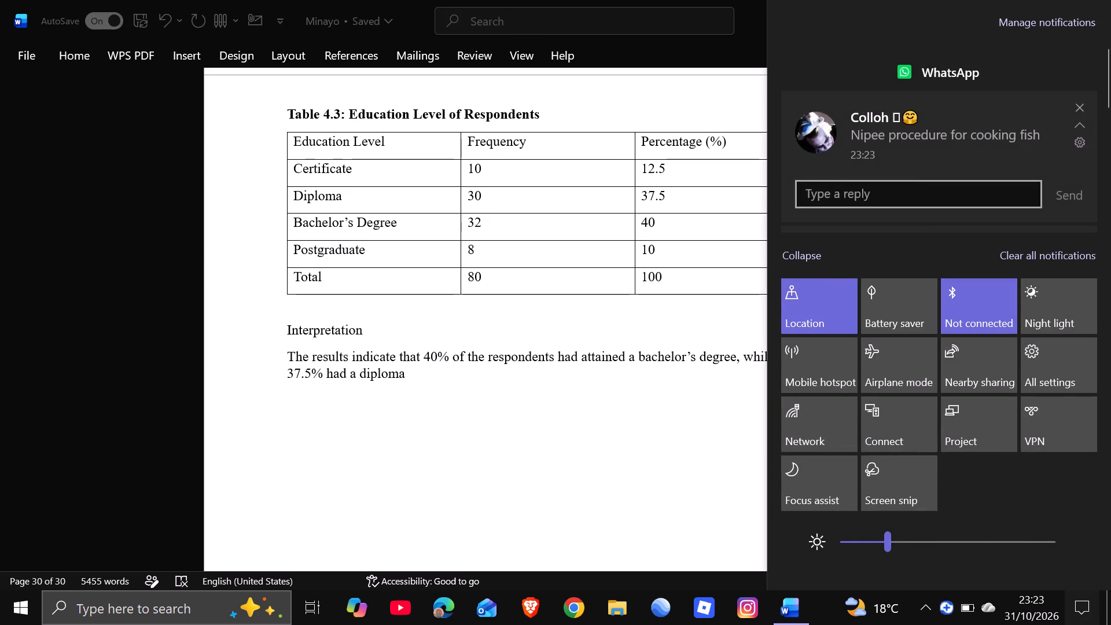
left_click(849, 192)
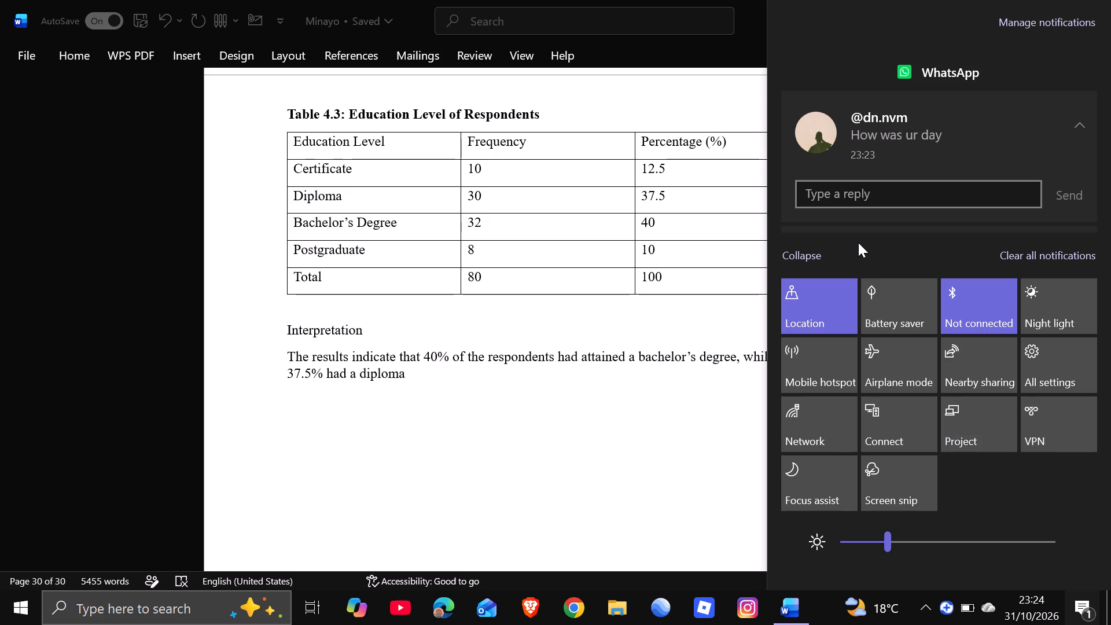
left_click(634, 367)
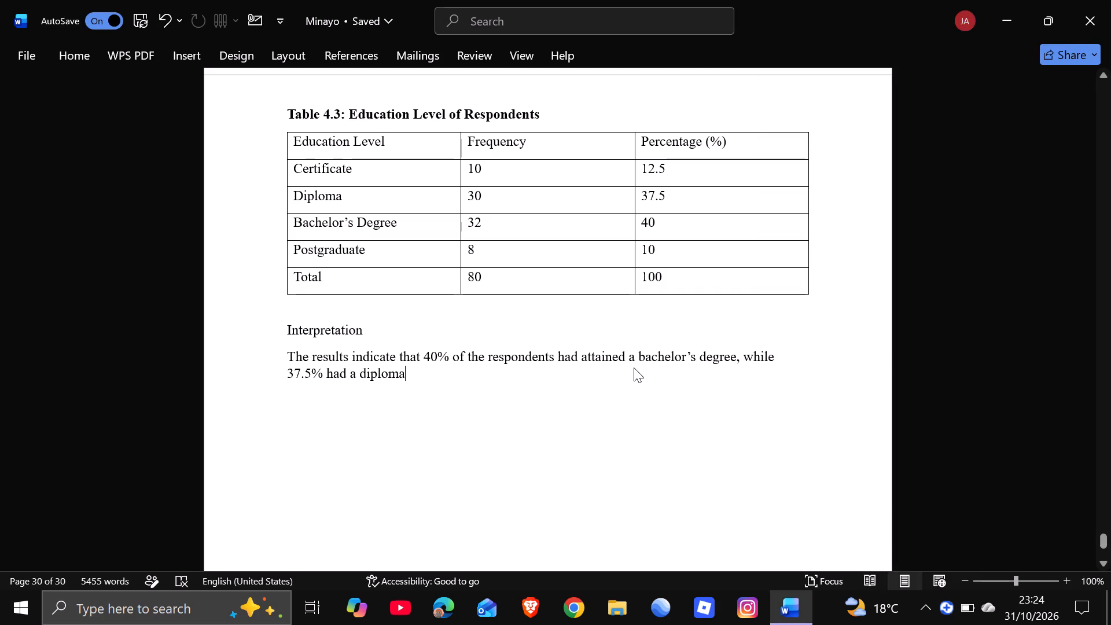
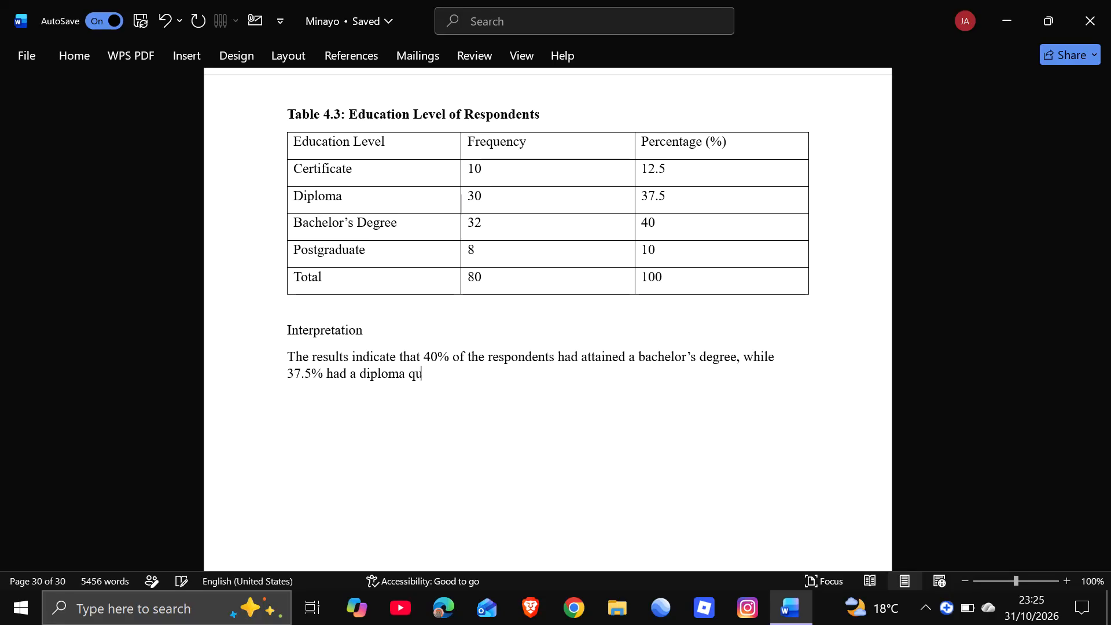
Finish the interpretation's opening sentence so that it ends with "had a diploma qualification.".
type("alification")
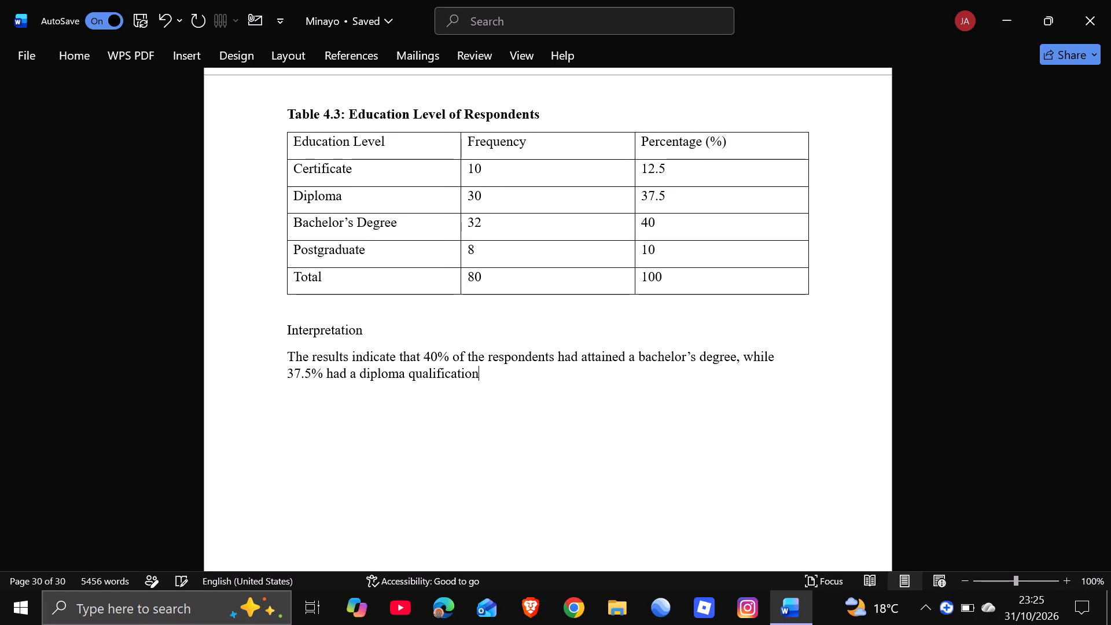
key("period")
Begin the interpretation's second sentence with "Certificate holders accounted for 12.5%," after the diploma qualification sentence.
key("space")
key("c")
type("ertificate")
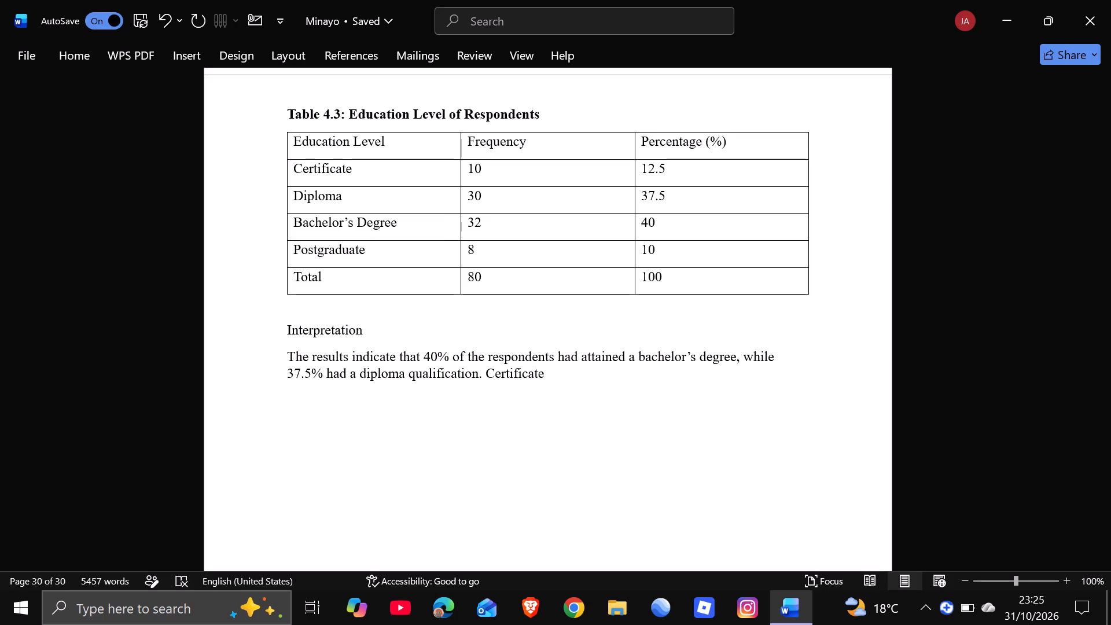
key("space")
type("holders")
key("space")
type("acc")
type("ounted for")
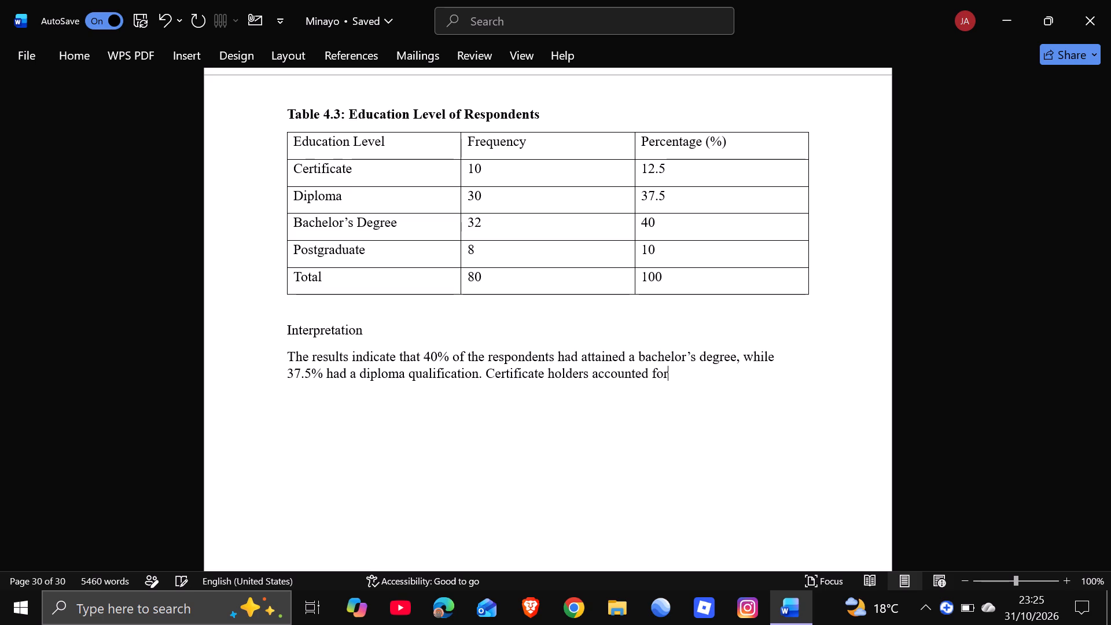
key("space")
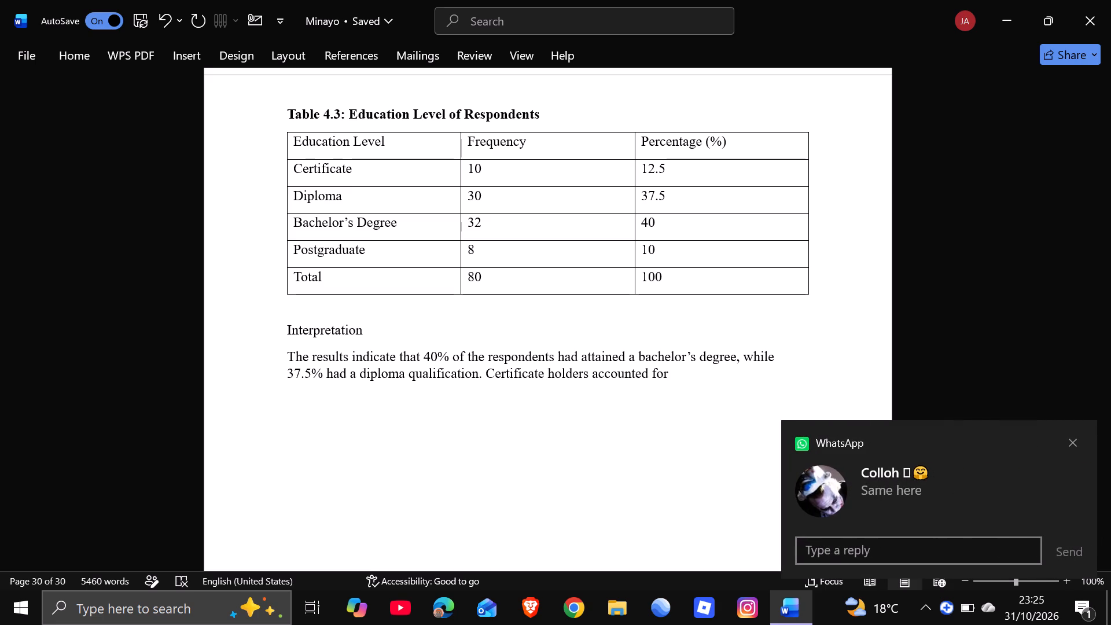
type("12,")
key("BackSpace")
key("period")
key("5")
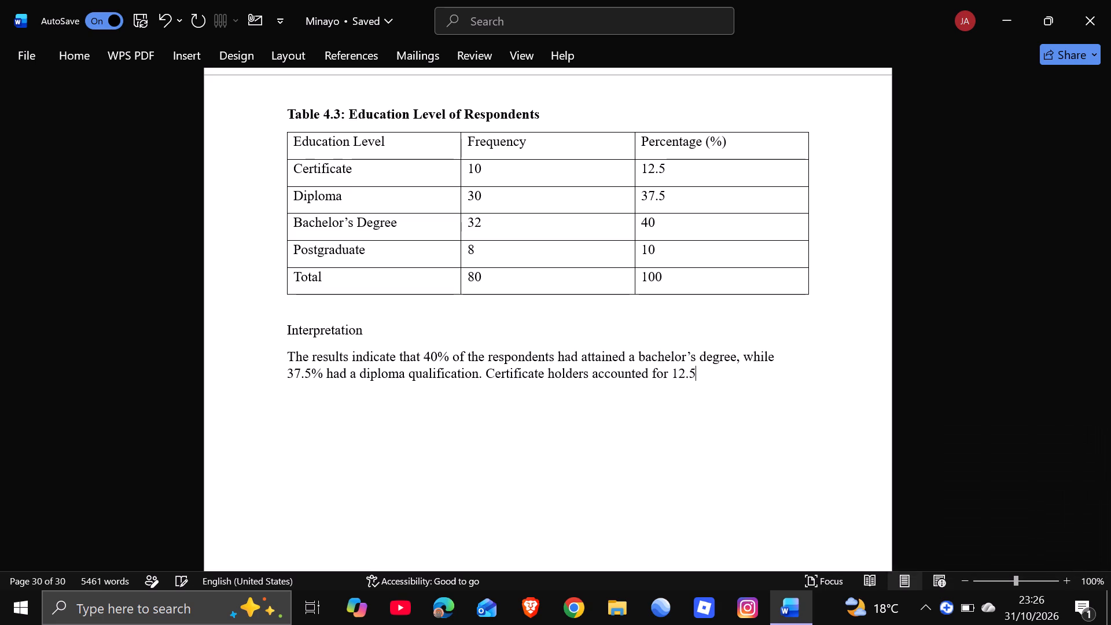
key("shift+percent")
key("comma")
Continue the certificate holders sentence after "12.5%," with the contrasting clause opening "whereas".
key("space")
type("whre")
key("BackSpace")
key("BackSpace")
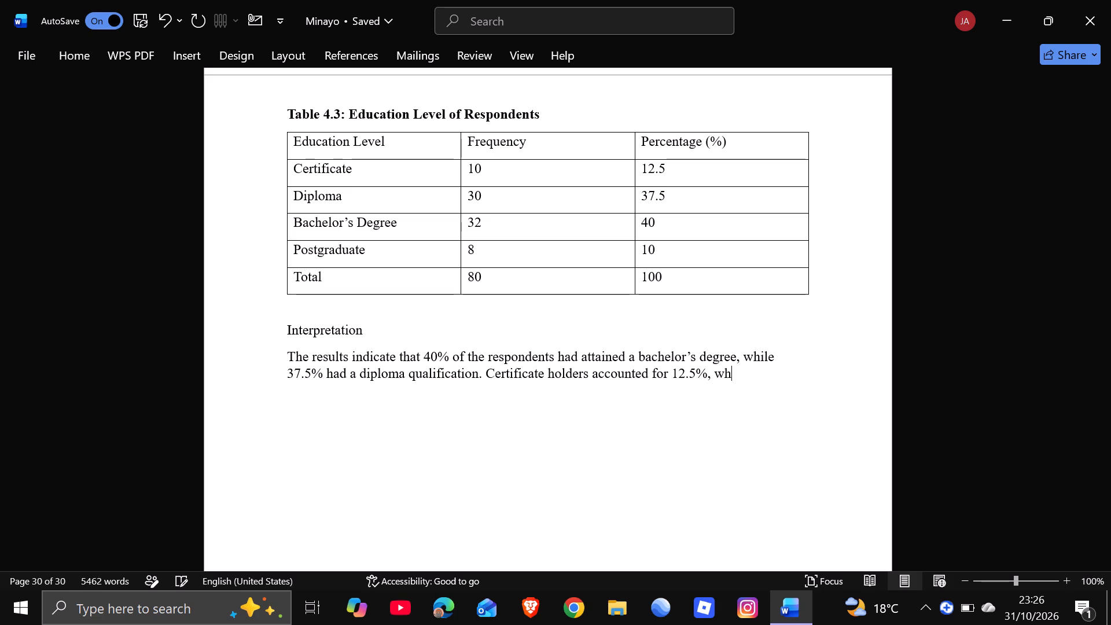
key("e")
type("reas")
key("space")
Continue the certificate holders sentence with "respondents with postgraduate qualifications".
type("respondents")
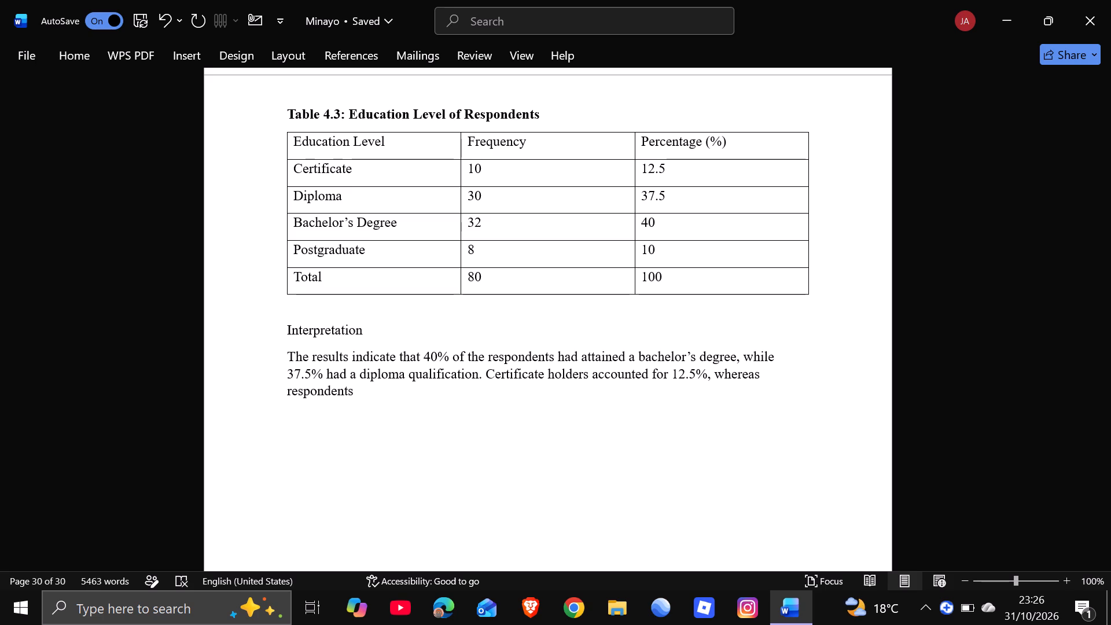
key("space")
type("with")
key("space")
type("po")
type("st")
key("space")
key("g")
key("BackSpace")
key("BackSpace")
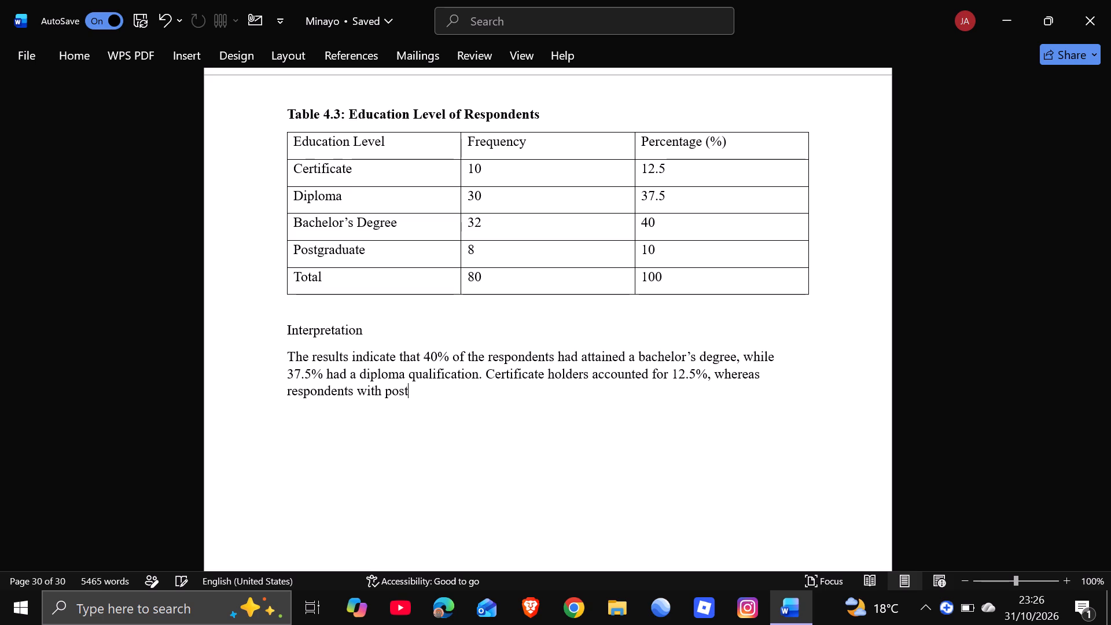
type("gr")
type("aduate qualificatons")
key("space")
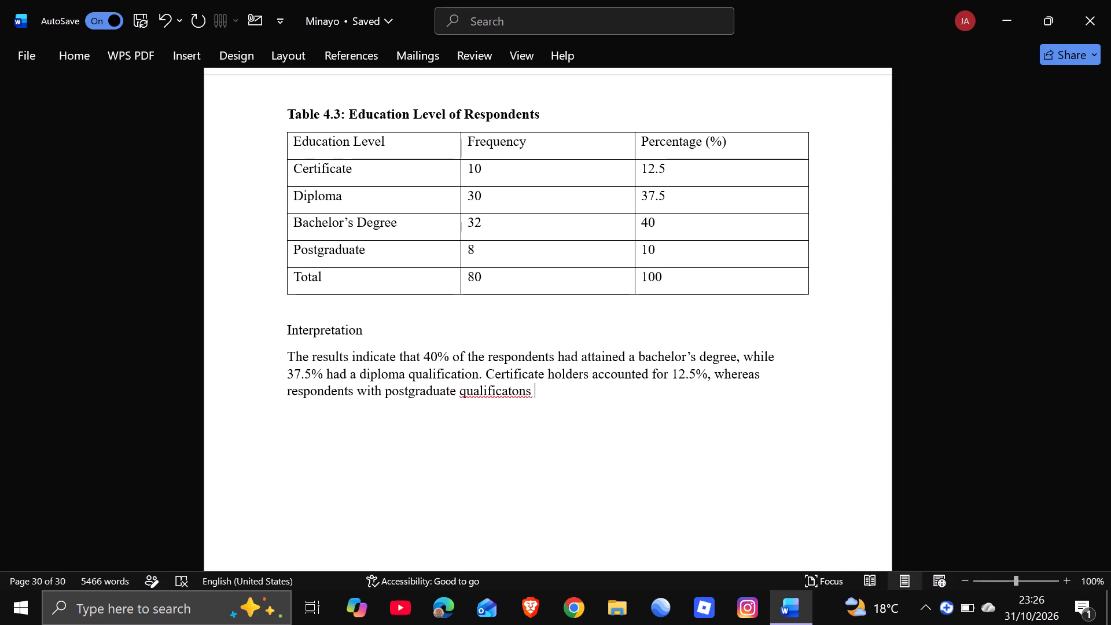
Correct the misspelled word after "postgraduate" to "qualifications" by adding the missing letter i.
left_click(510, 390)
key("i")
key("BackSpace")
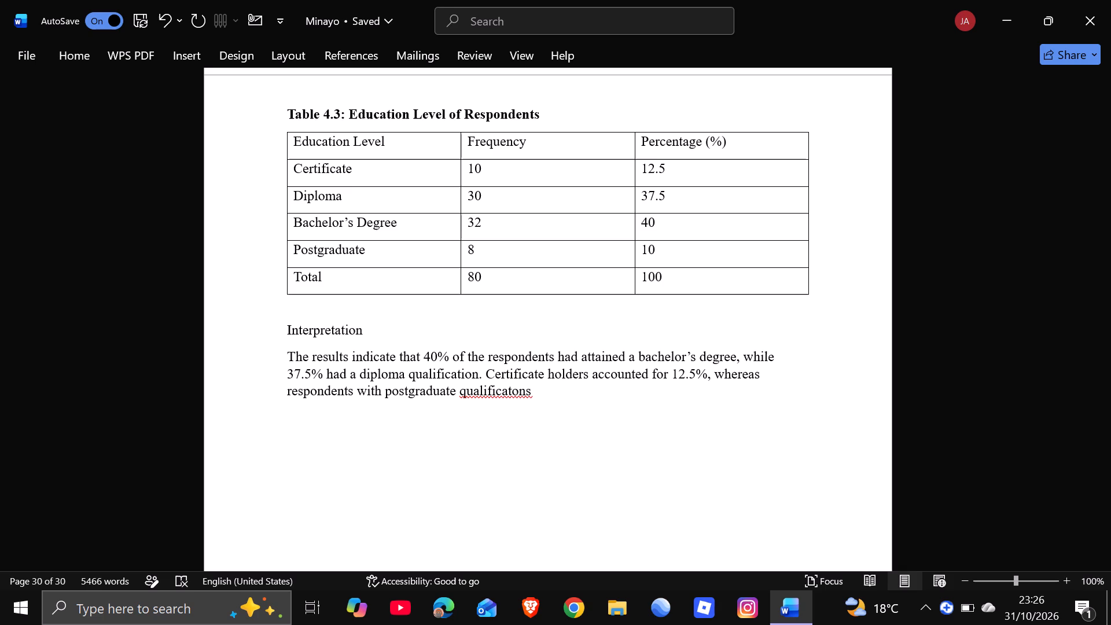
key("Right")
key("i")
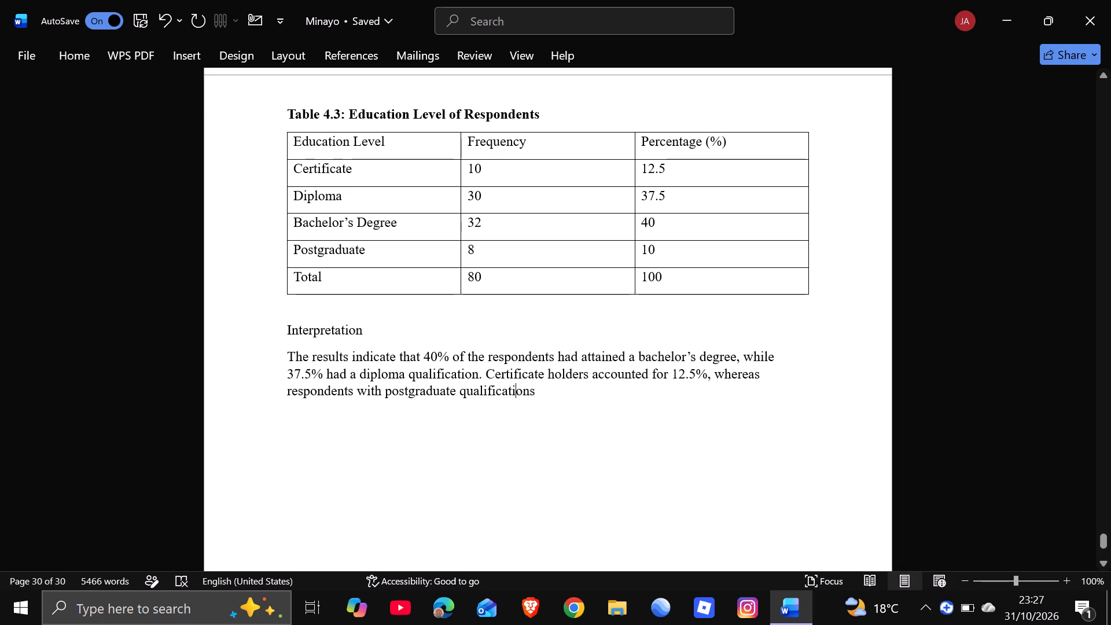
End the sentence about postgraduate qualifications with "represented 10%.".
left_click(536, 395)
key("space")
type("re")
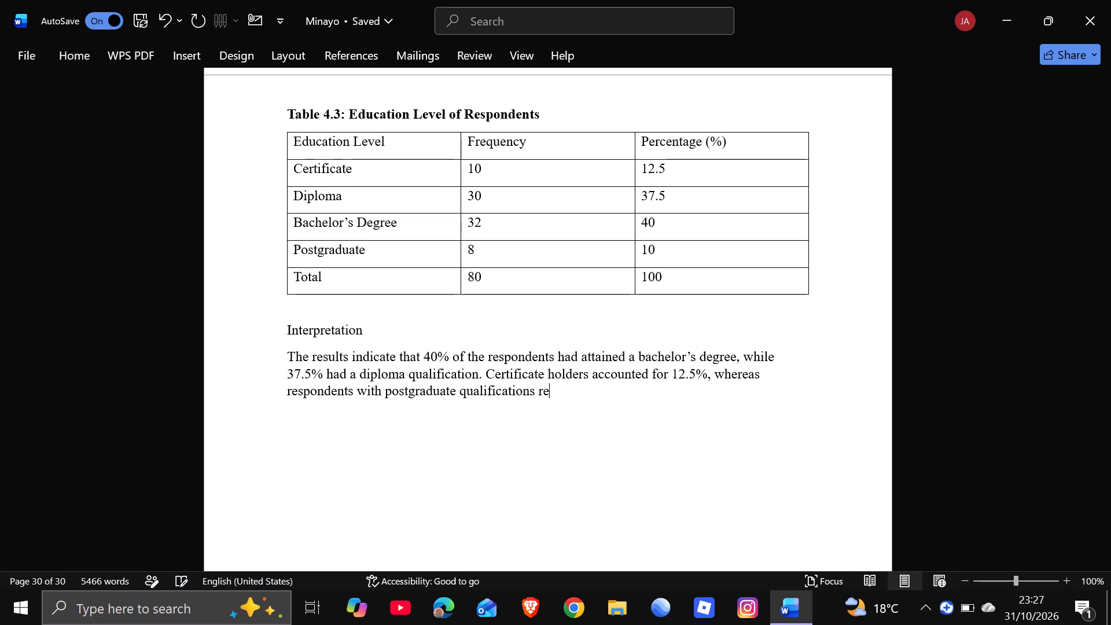
type("presented 1")
key("0")
key("shift+percent")
key("period")
Start a new paragraph below the Table 4.3 interpretation with "This suggests that most respondents".
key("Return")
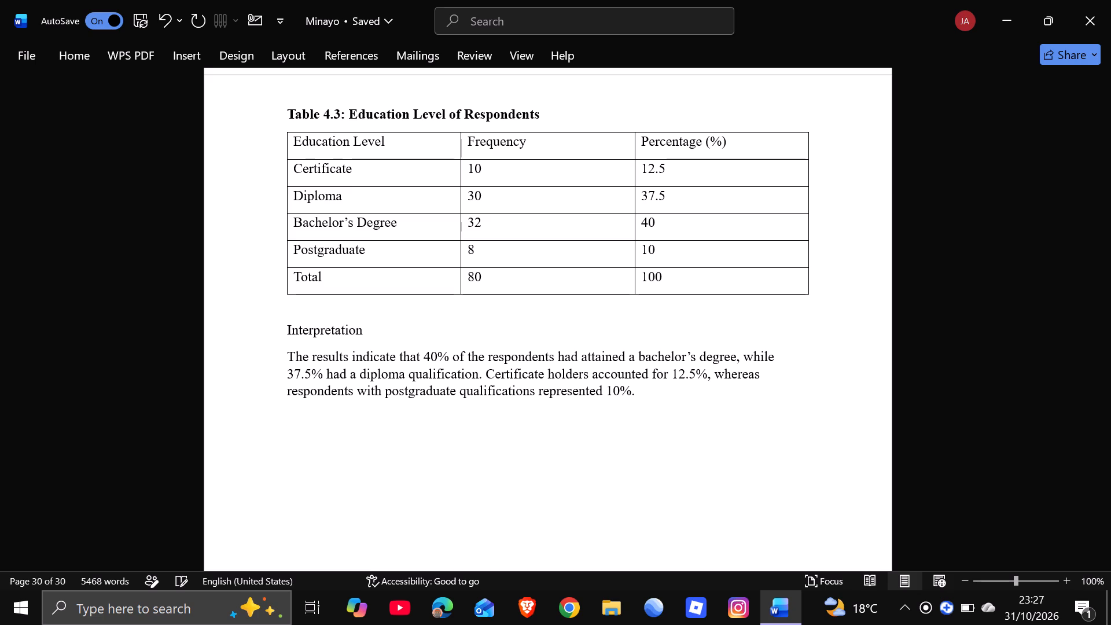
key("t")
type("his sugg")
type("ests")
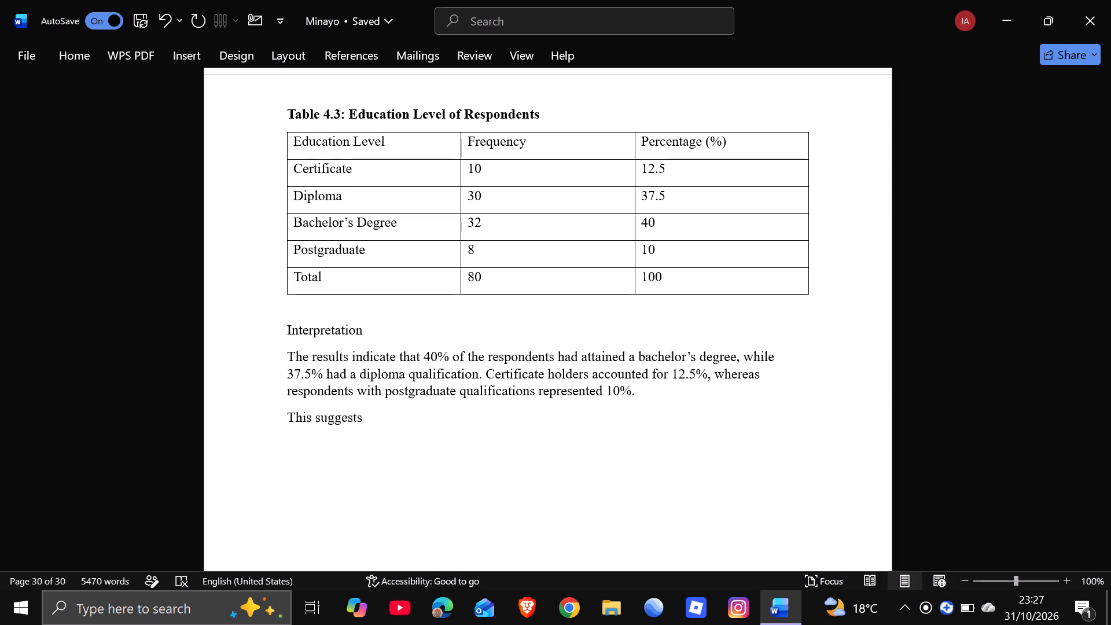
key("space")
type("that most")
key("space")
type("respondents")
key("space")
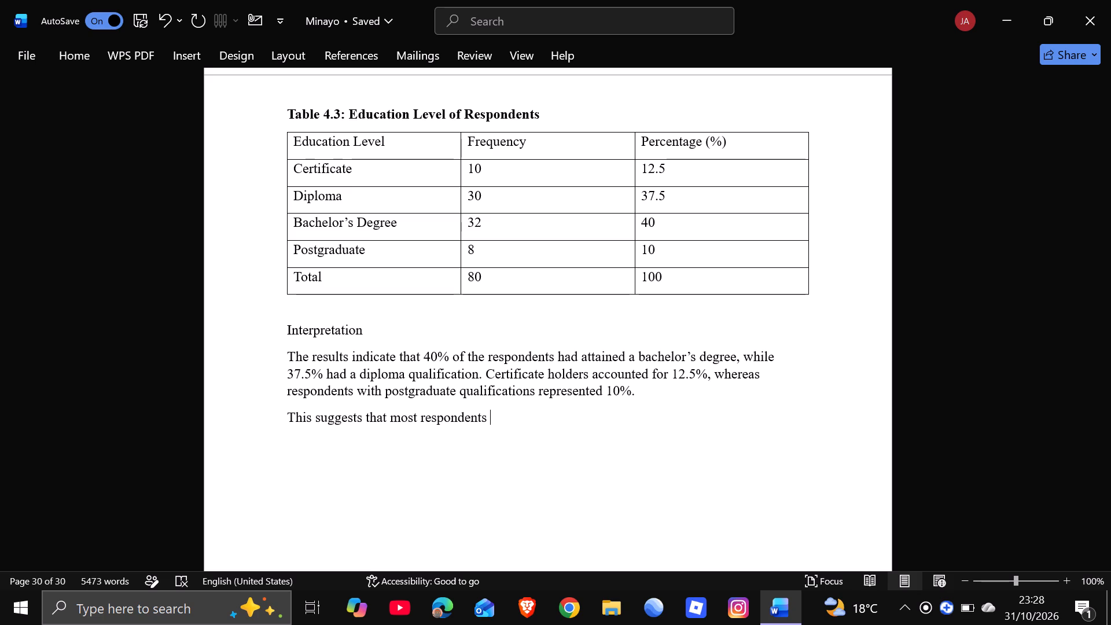
Continue the new paragraph's sentence with "had attained post - secondary".
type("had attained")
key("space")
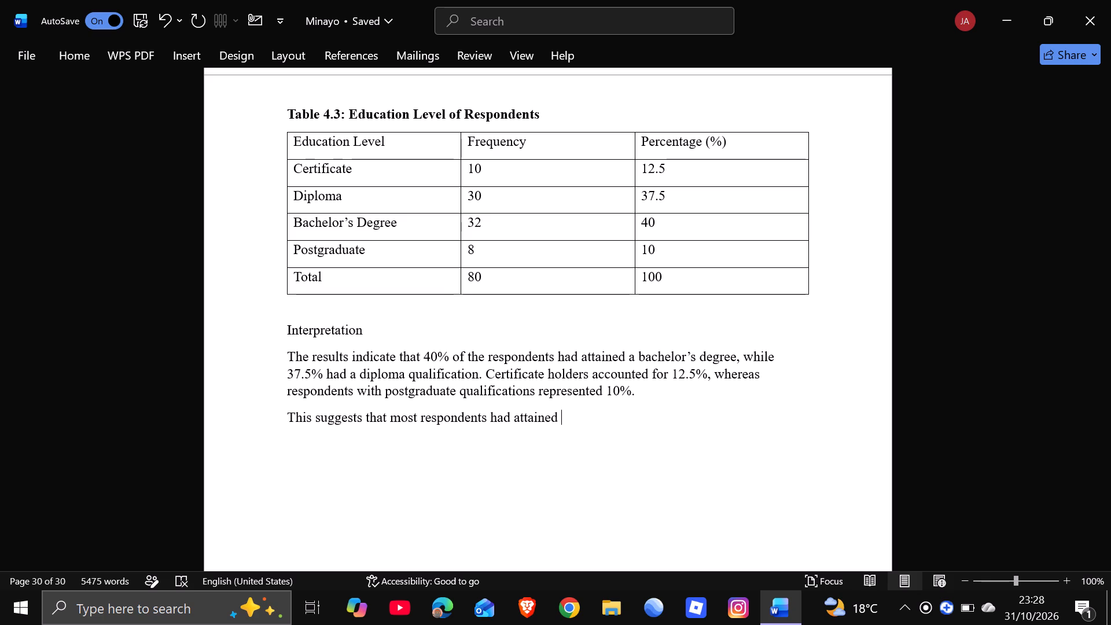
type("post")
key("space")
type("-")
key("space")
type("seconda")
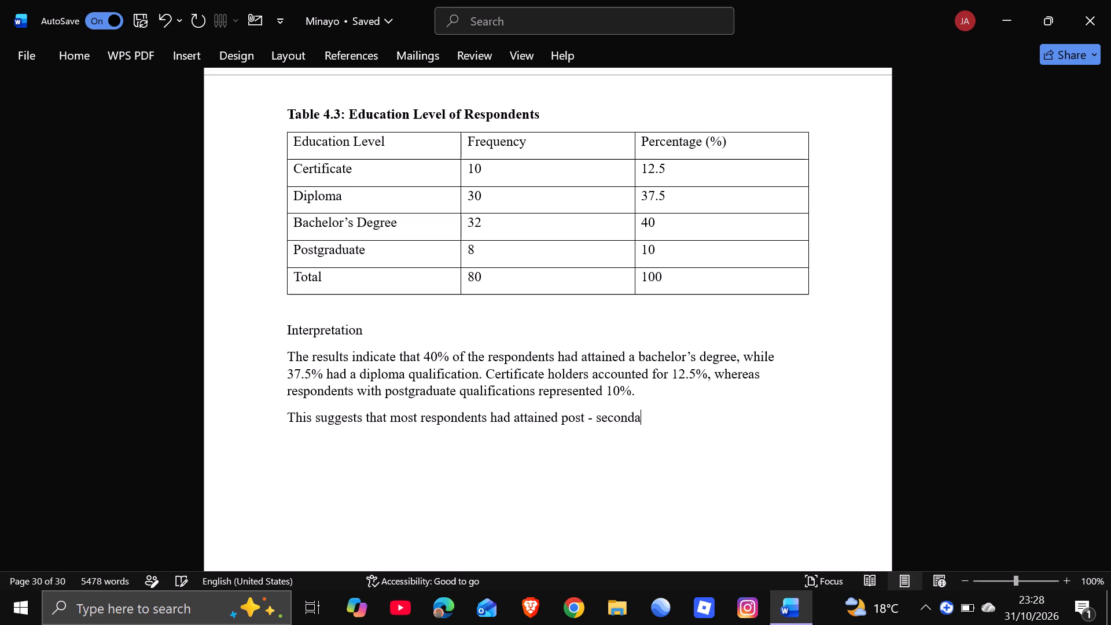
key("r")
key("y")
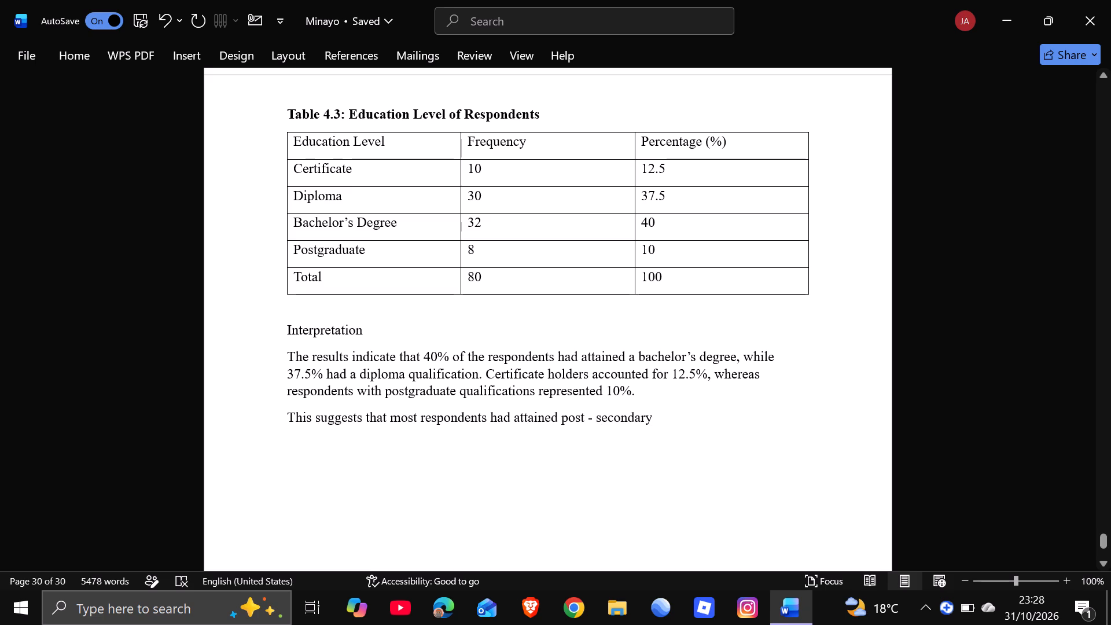
left_click(1077, 601)
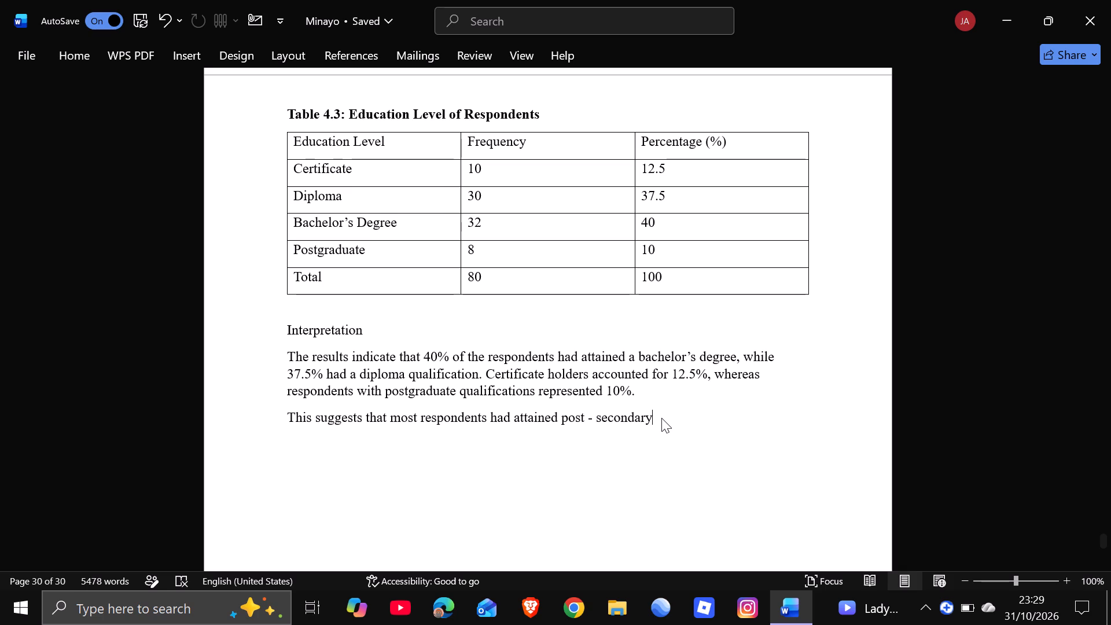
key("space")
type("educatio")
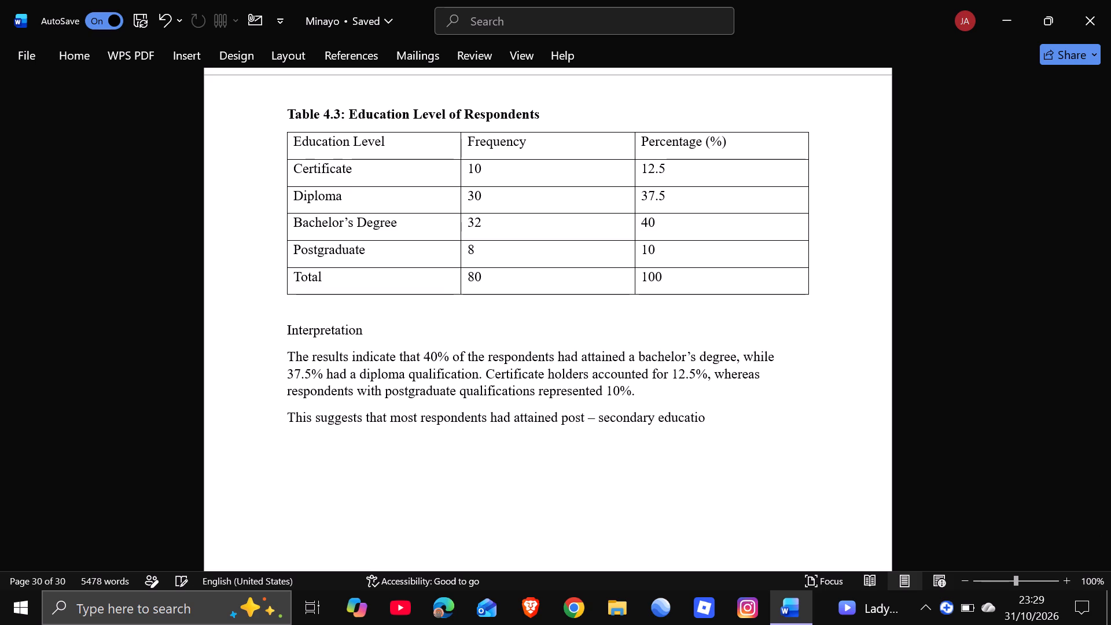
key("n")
Continue the post – secondary education sentence with ", which may help them understand".
type(", which")
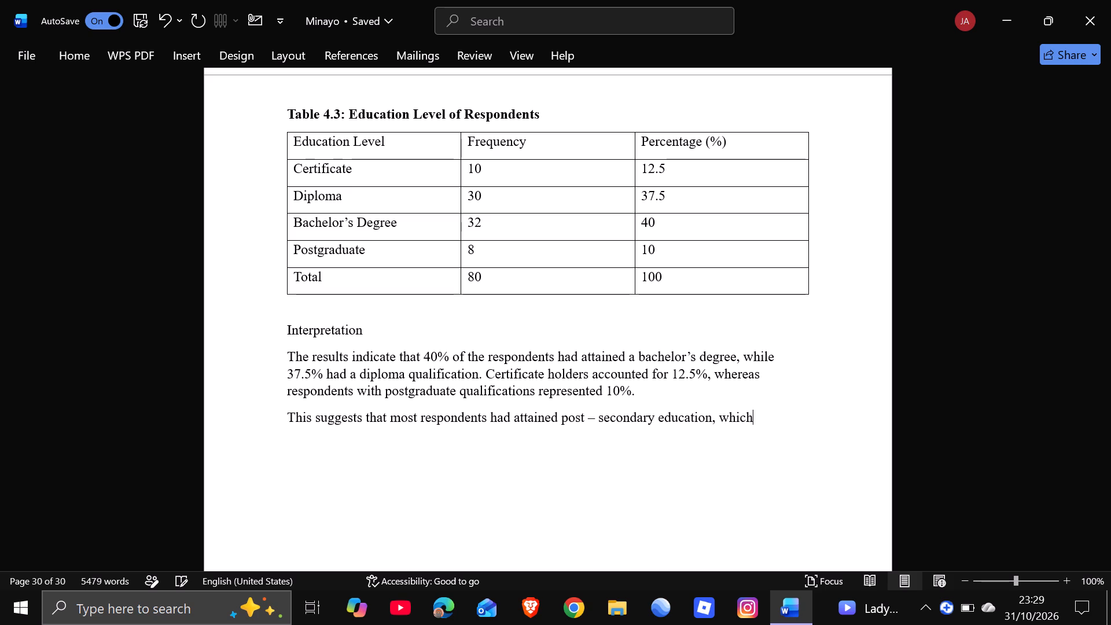
key("space")
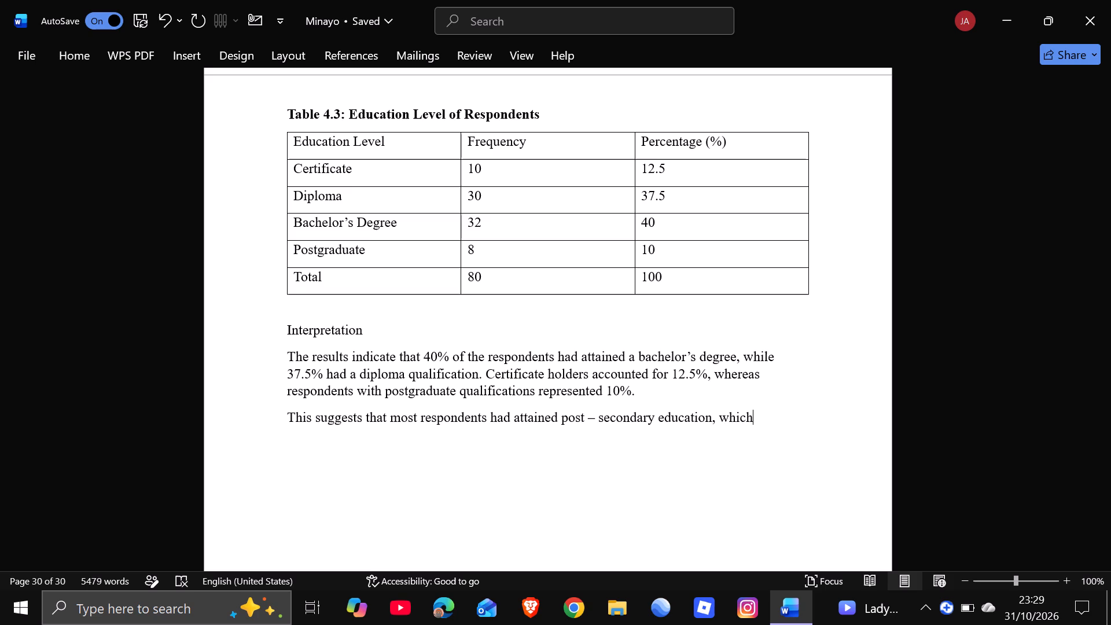
type("ma")
type("y")
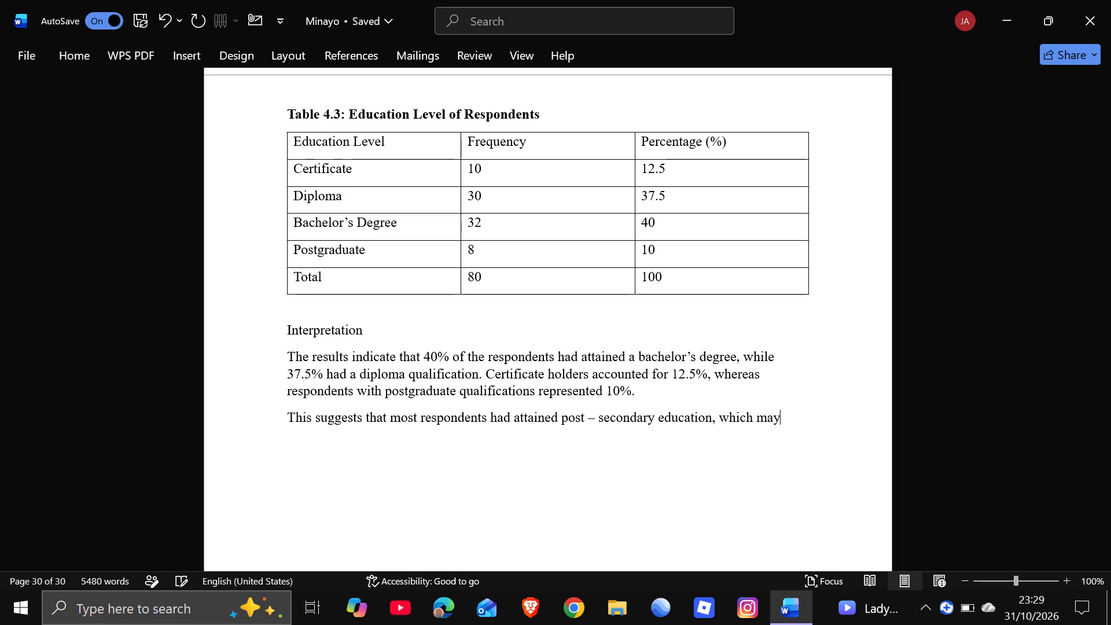
key("space")
type("help")
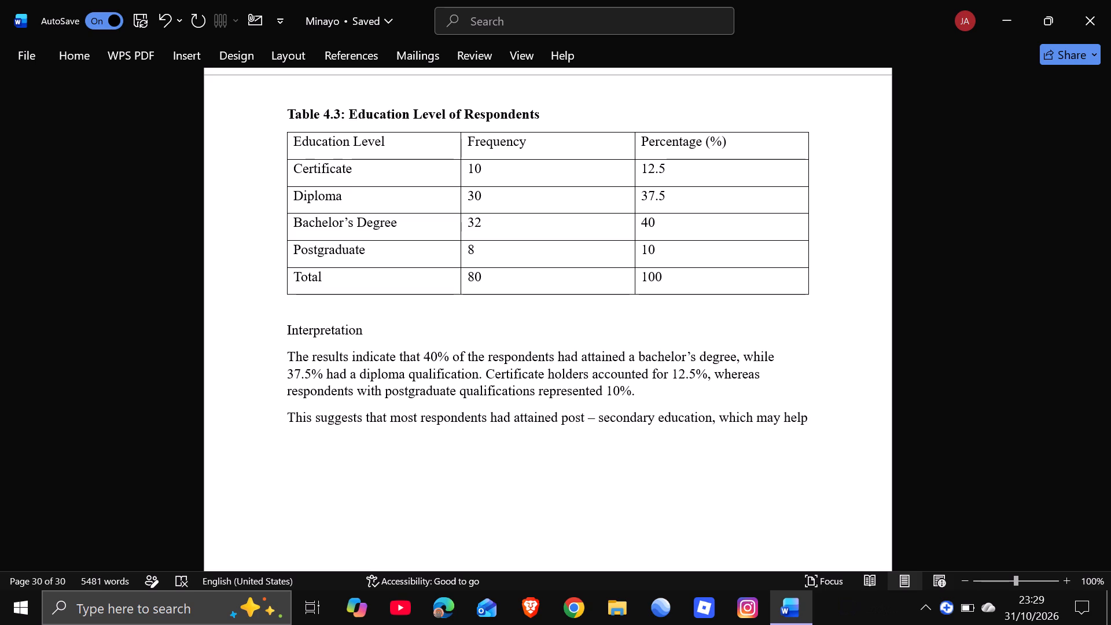
key("space")
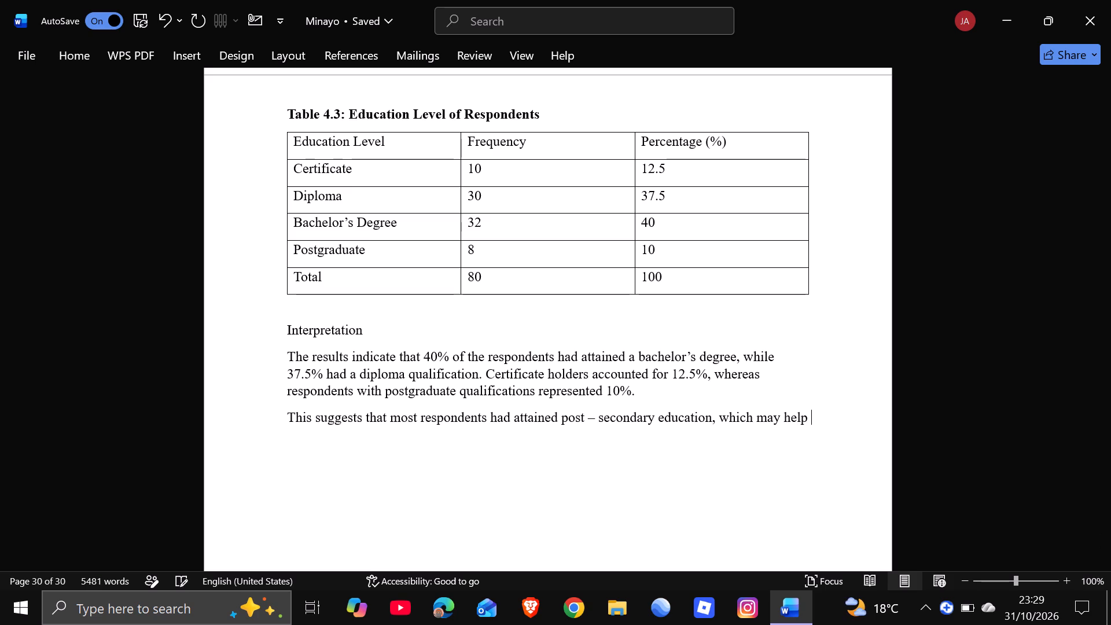
type("th")
type("em understand")
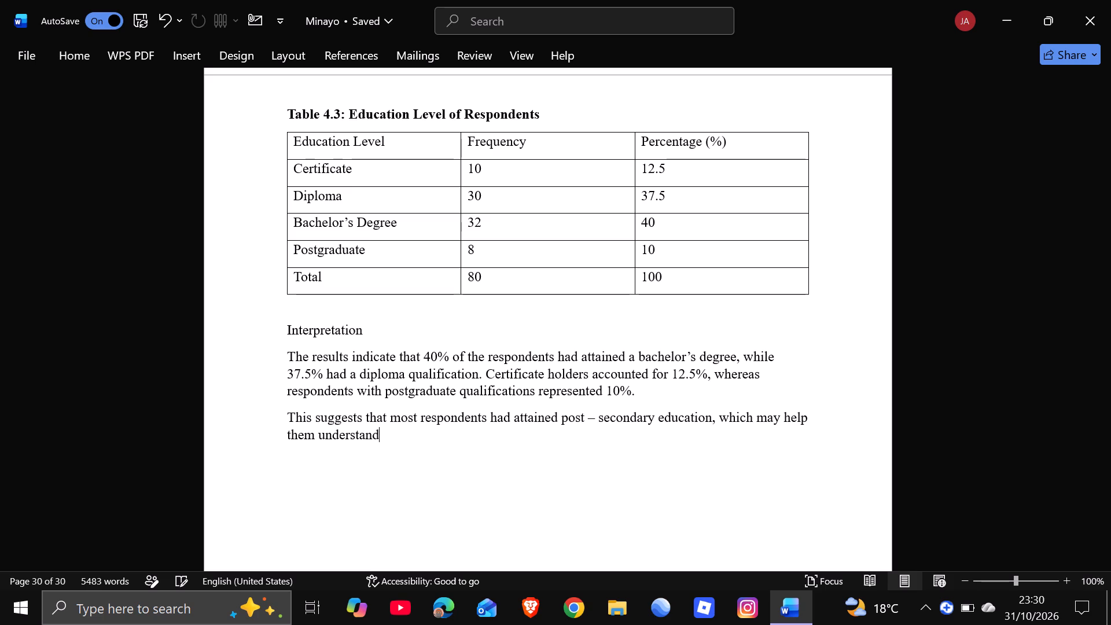
key("space")
Continue the same sentence with "issues relating to marketing activites".
type("iss")
type("ues rela")
type("ting")
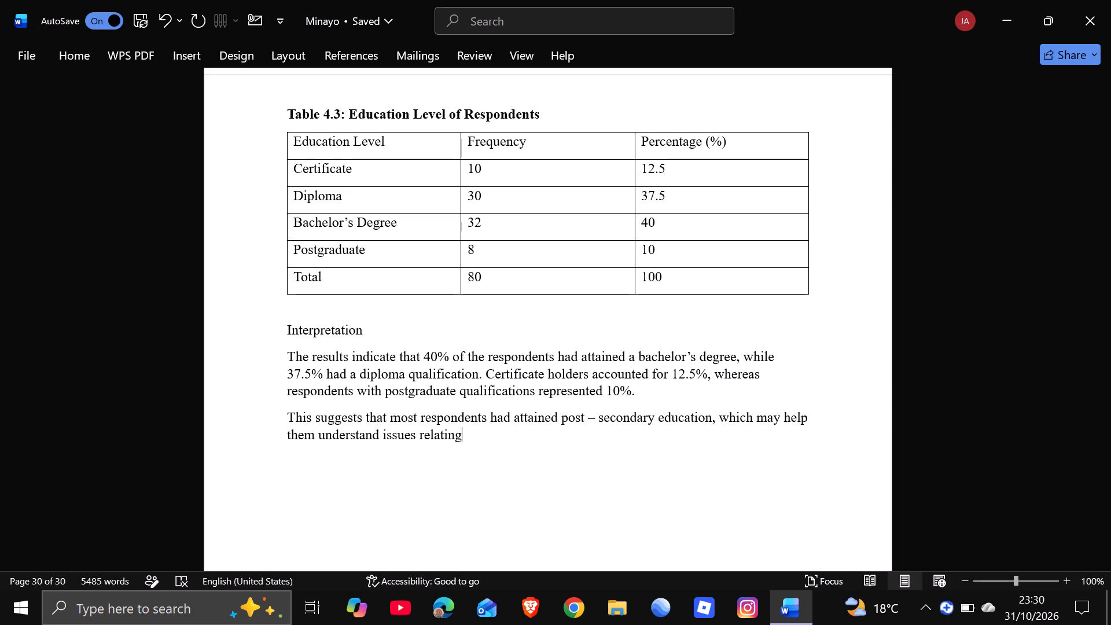
key("space")
type("to mark")
type("et")
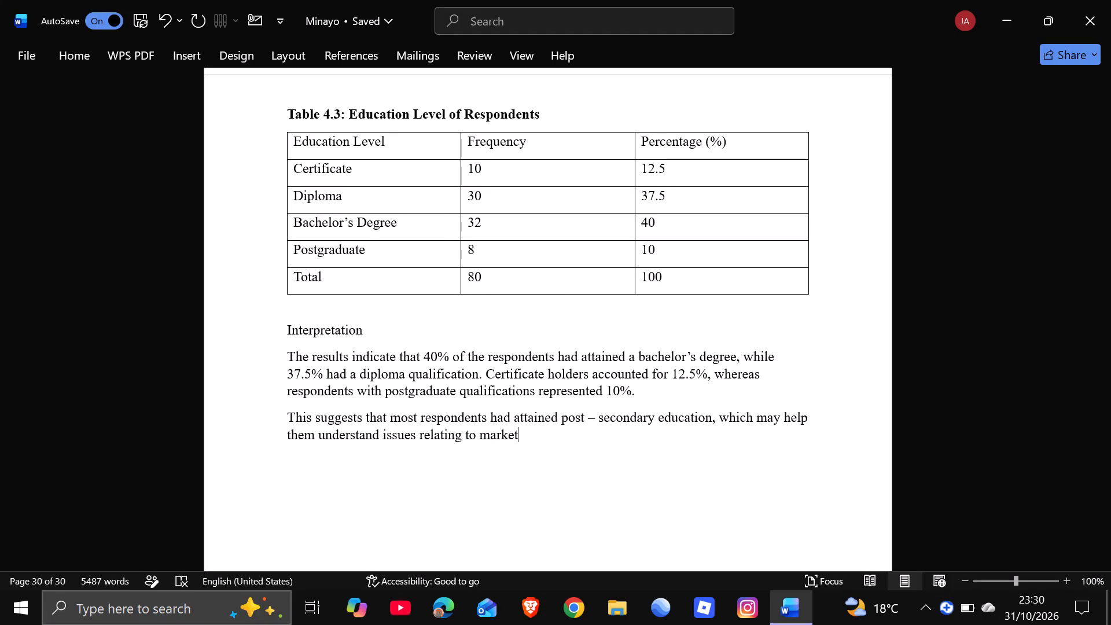
type("ing activit")
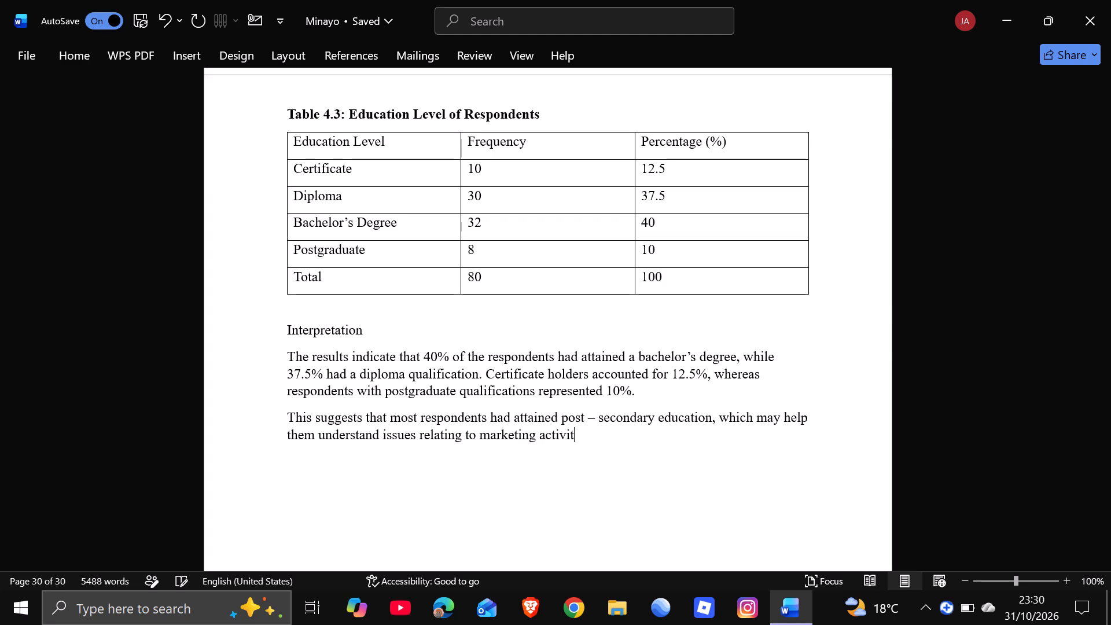
type("es")
End the sentence after the marketing phrase with ", customer behaviour and business performance.".
type(", c")
key("u")
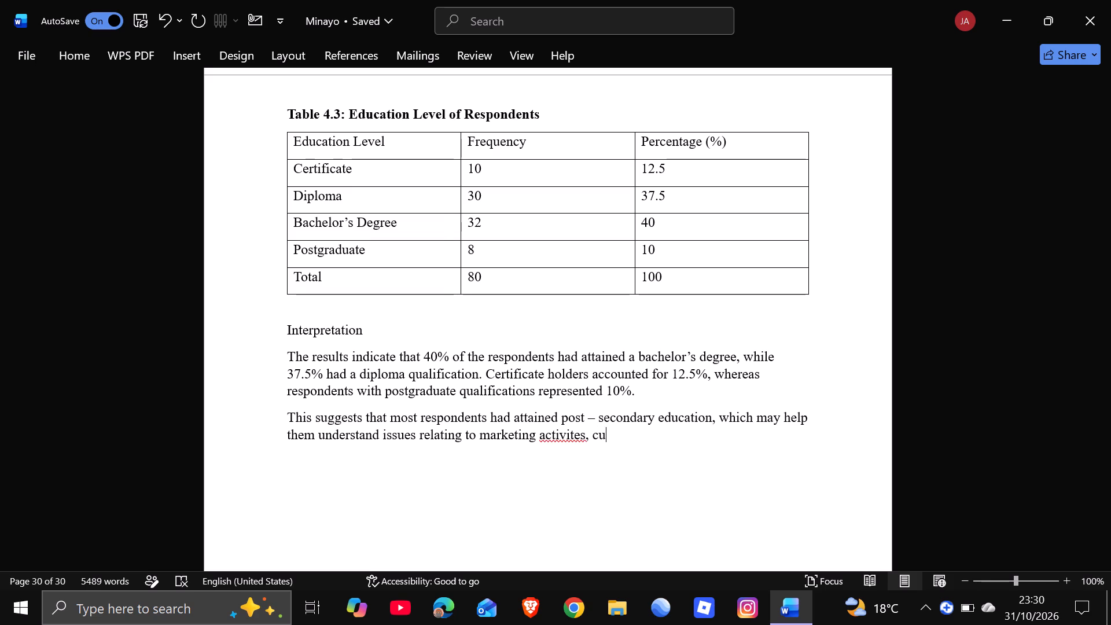
type("dtomer")
key("space")
type("beh")
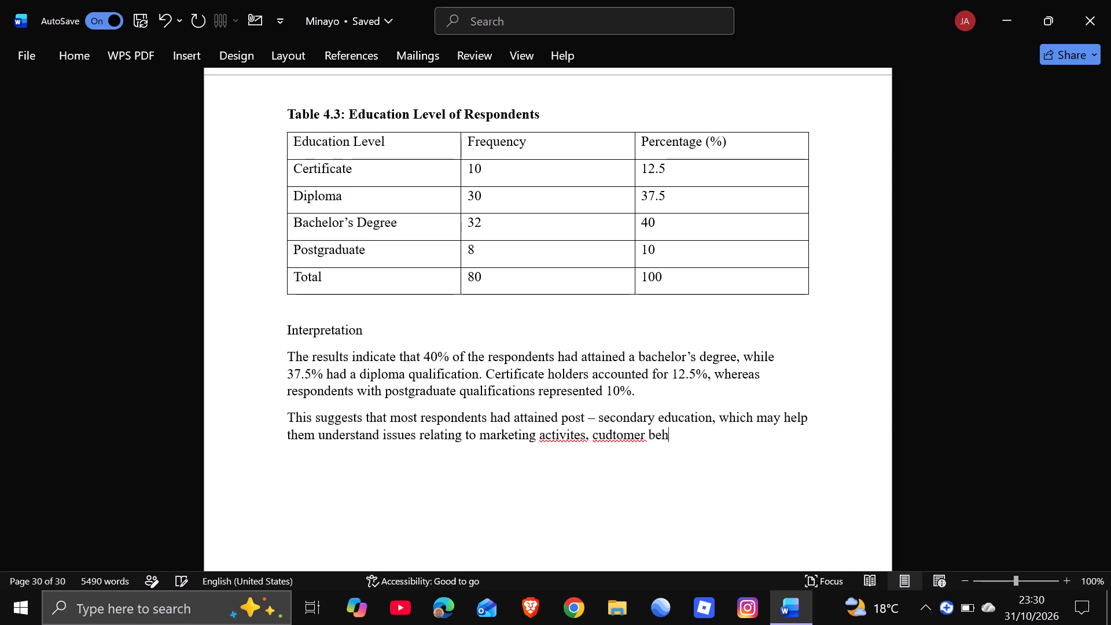
type("aviour")
key("space")
type("and")
key("space")
type("bus")
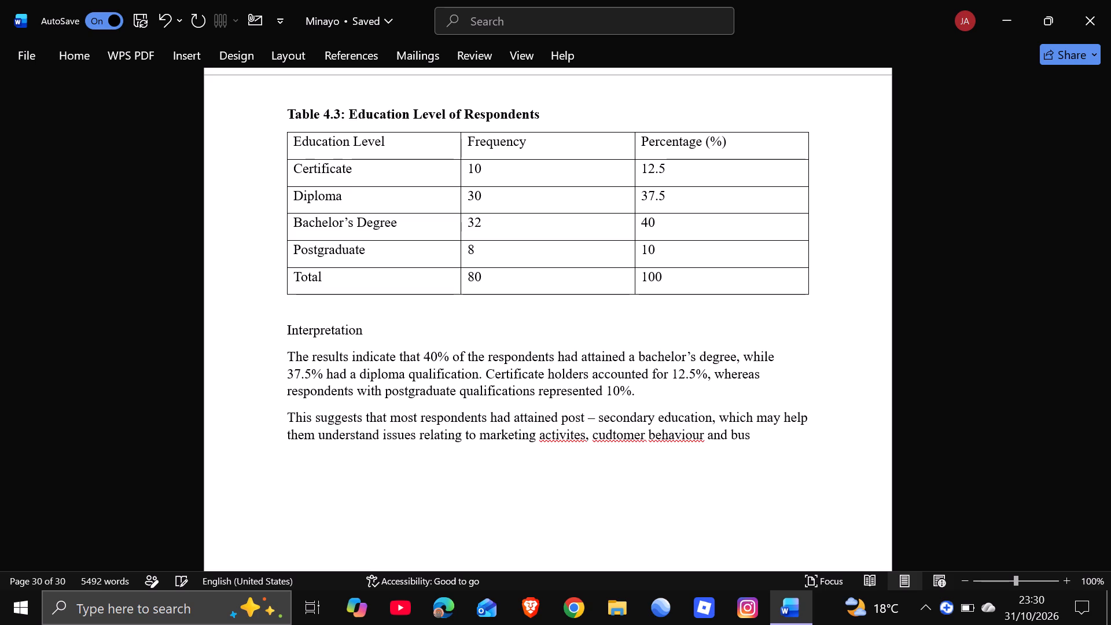
key("i")
type("ness")
key("space")
key("p")
type("erformance")
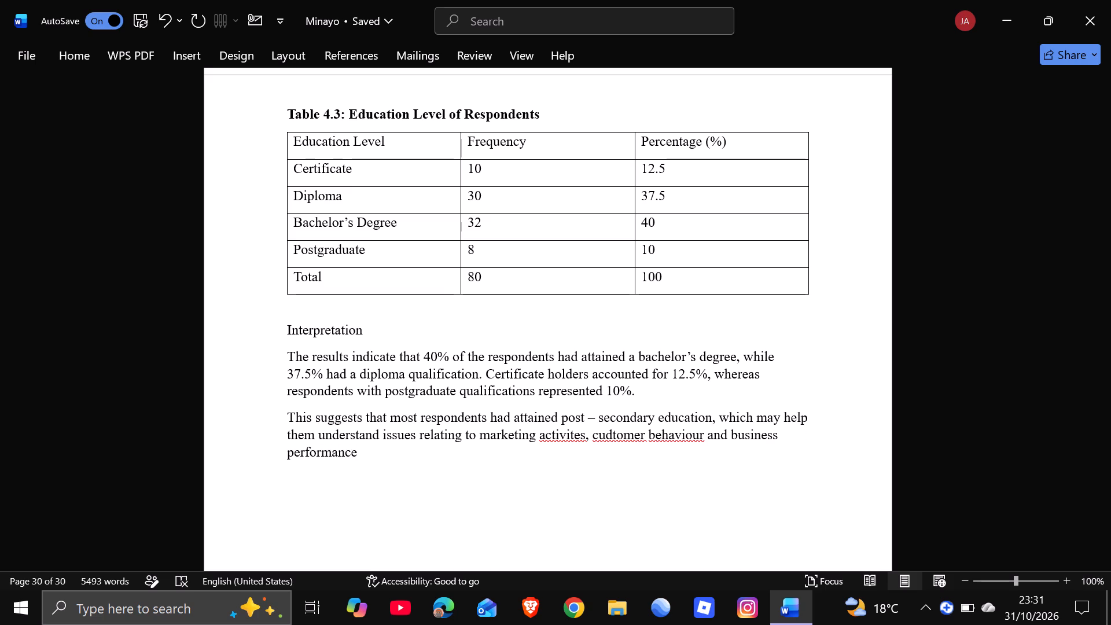
End the paragraph's sentence with a period after "business performance".
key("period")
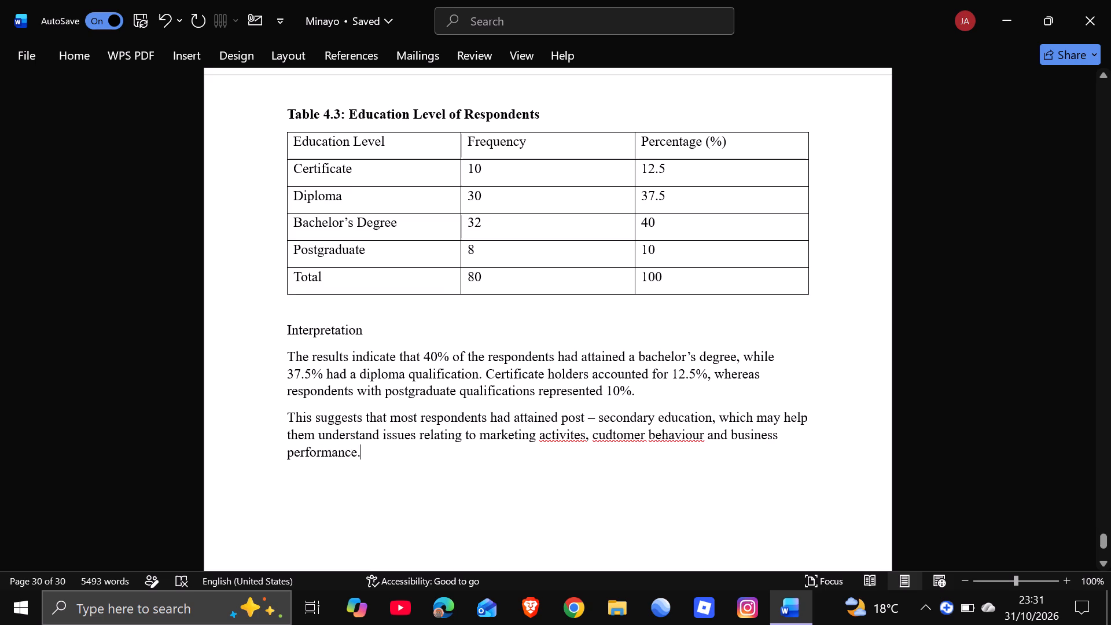
Correct the misspelled "cudtomer" to "customer" in the last paragraph.
left_click(610, 434)
key("BackSpace")
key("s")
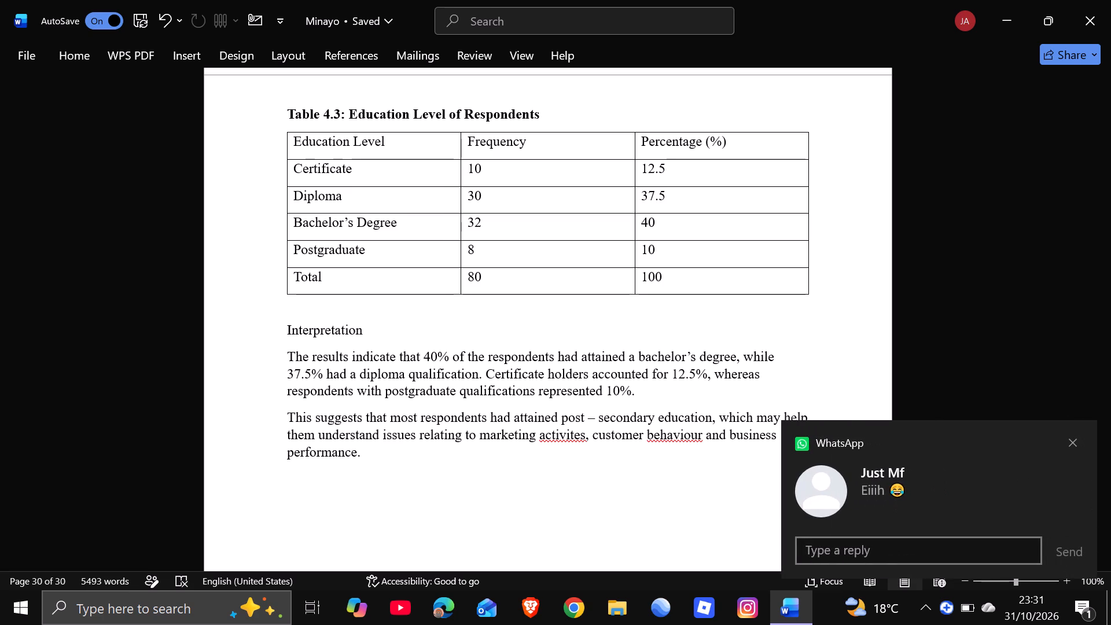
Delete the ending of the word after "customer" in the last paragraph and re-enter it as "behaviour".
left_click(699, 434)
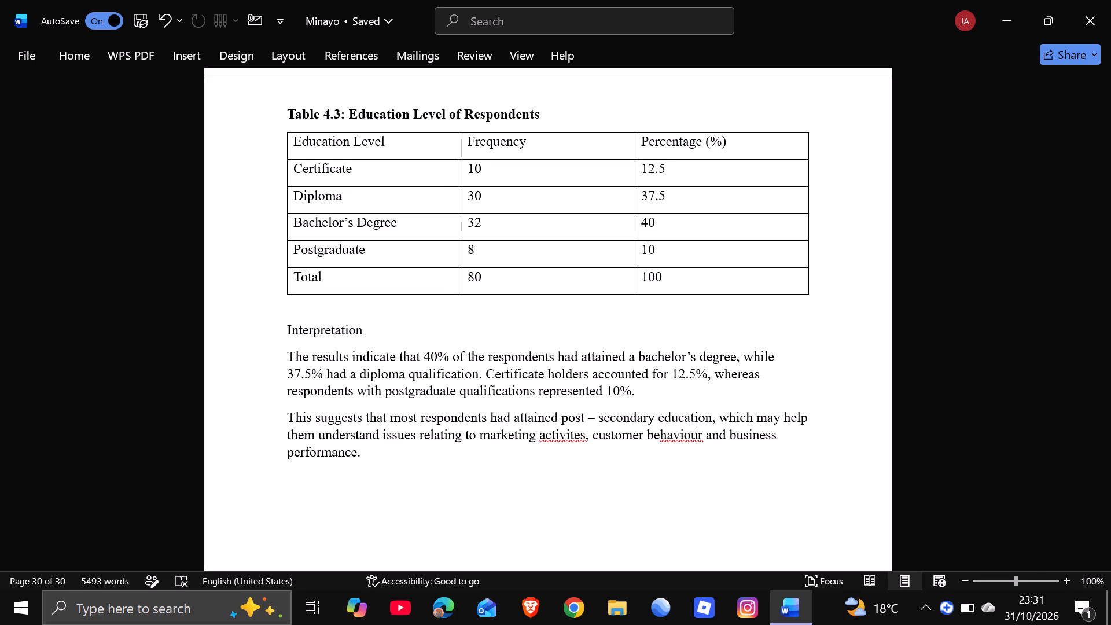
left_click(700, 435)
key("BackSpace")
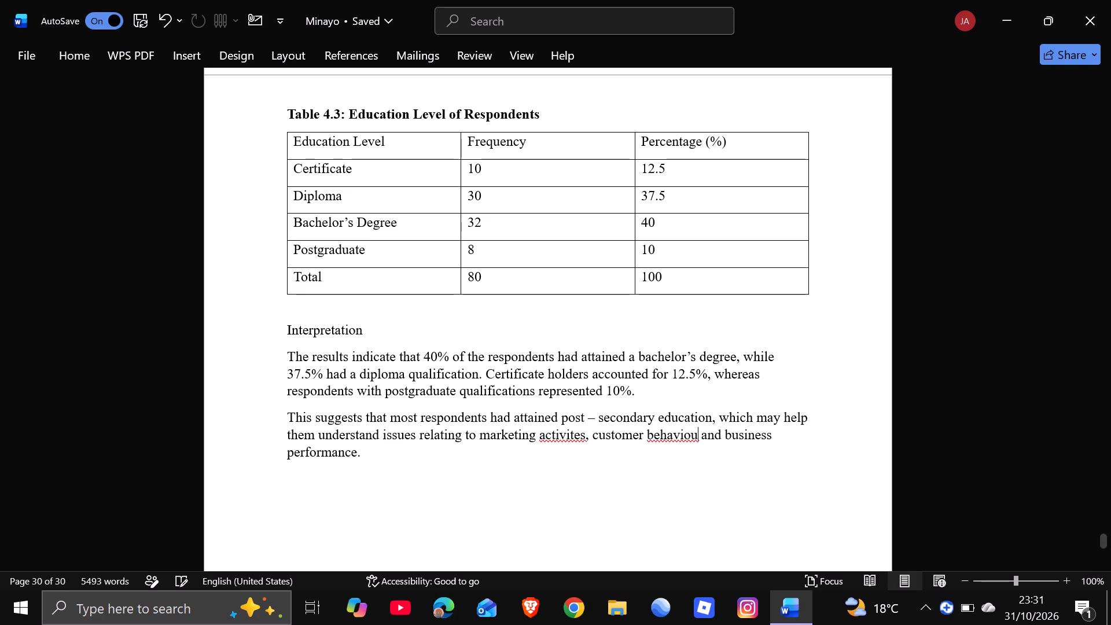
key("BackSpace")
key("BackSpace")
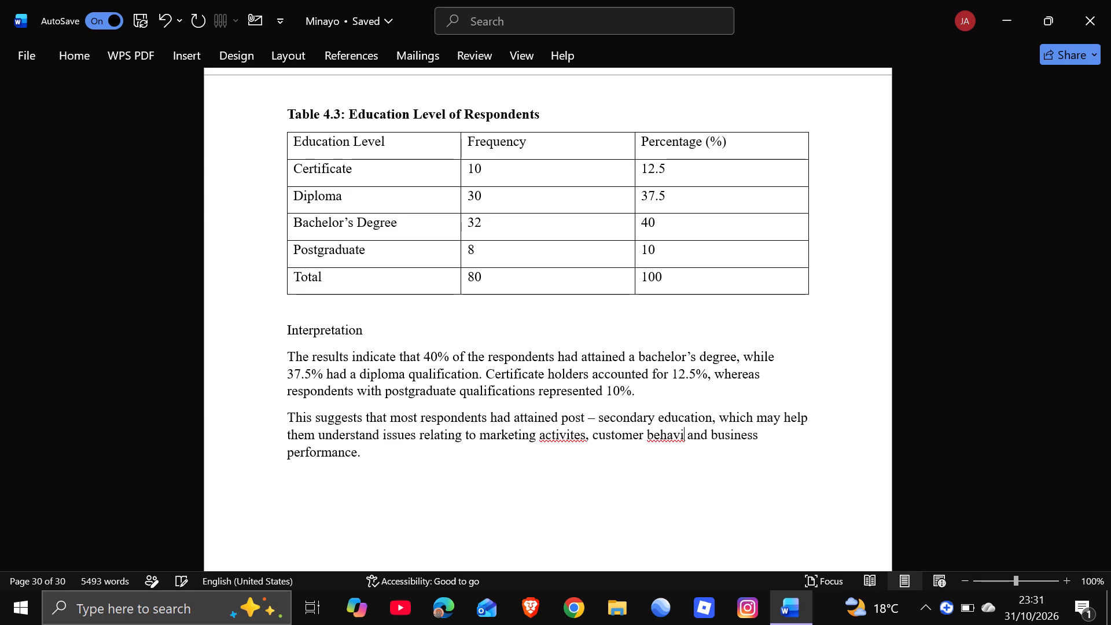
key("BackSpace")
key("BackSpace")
Complete the partial word after "customer" as "behaviour" and adjust the spacing before "and business".
key("v")
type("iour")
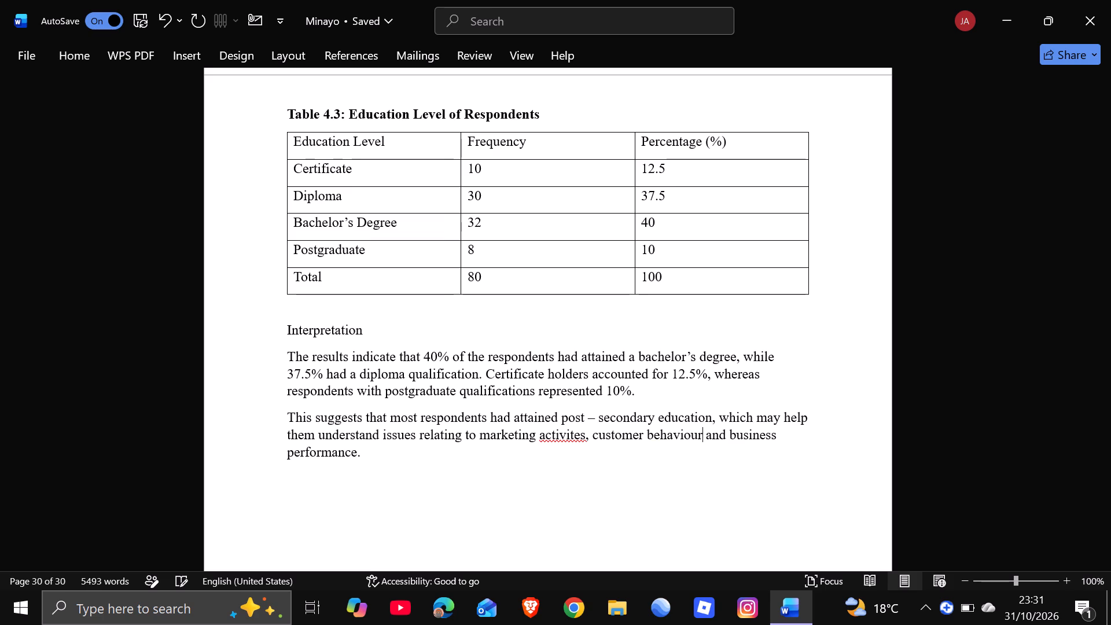
key("space")
key("BackSpace")
left_click(708, 438)
key("BackSpace")
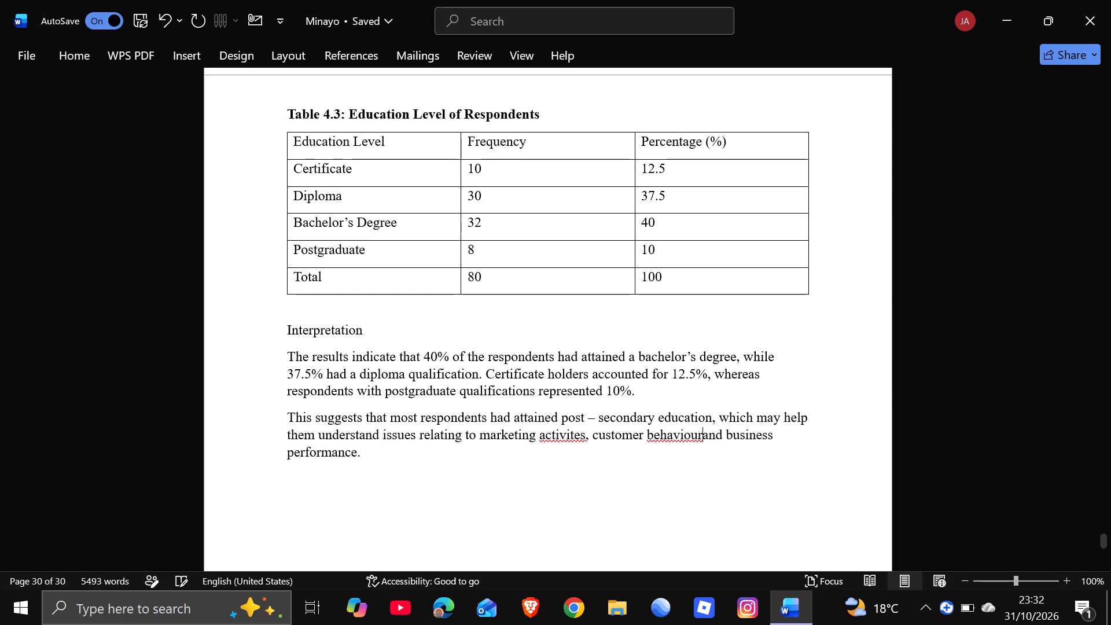
key("space")
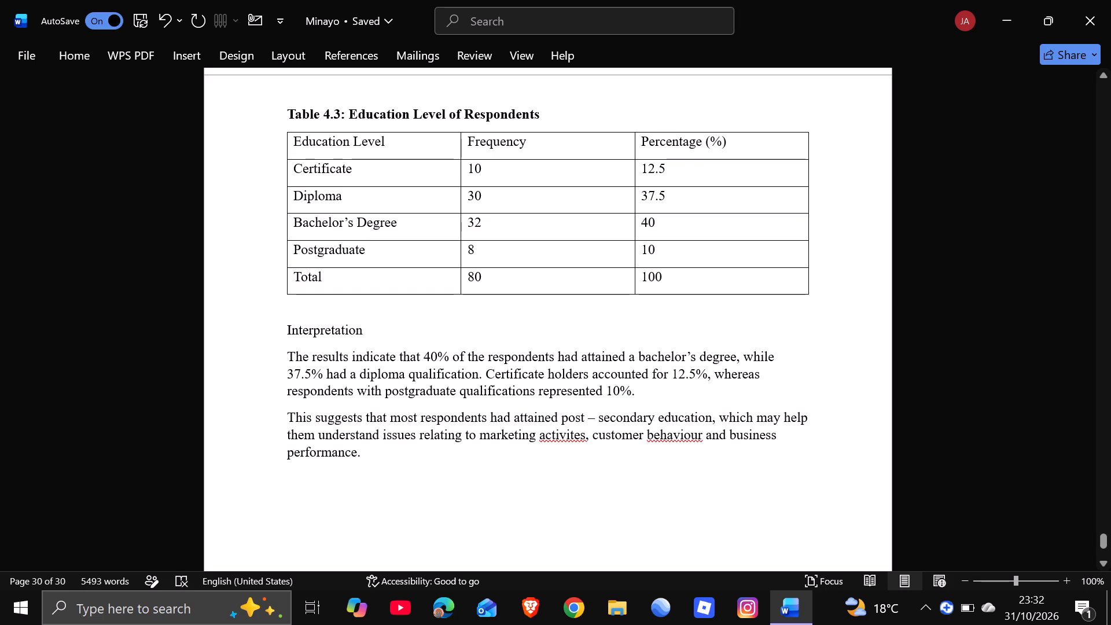
key("space")
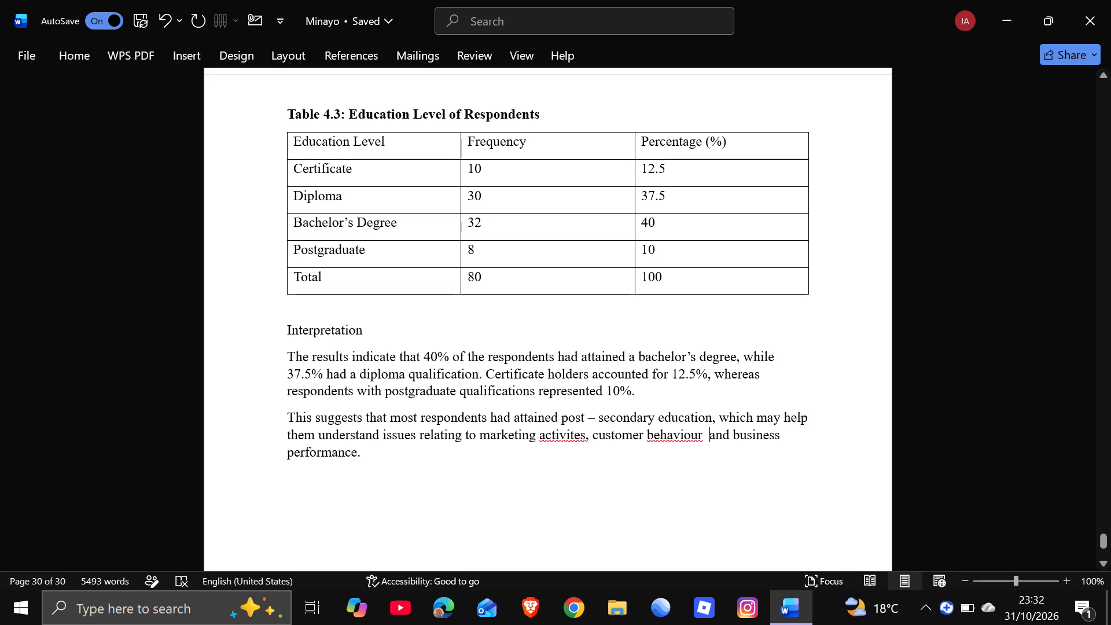
Correct the misspelled word after "marketing" to "activities" and add a space before its comma.
left_click(584, 436)
key("space")
left_click(598, 450)
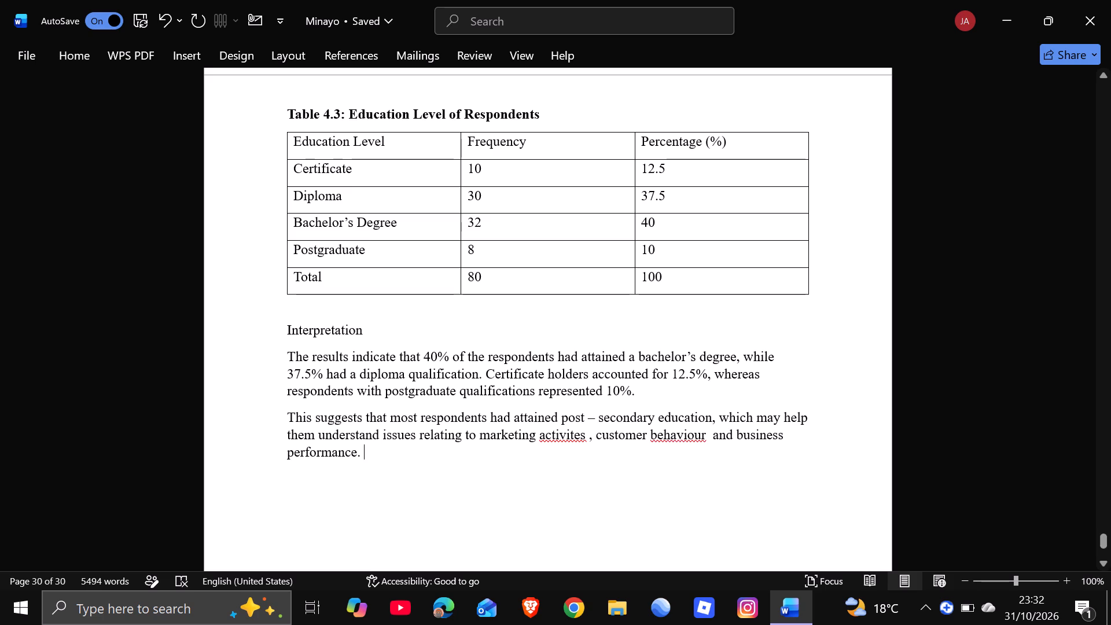
left_click(575, 435)
key("i")
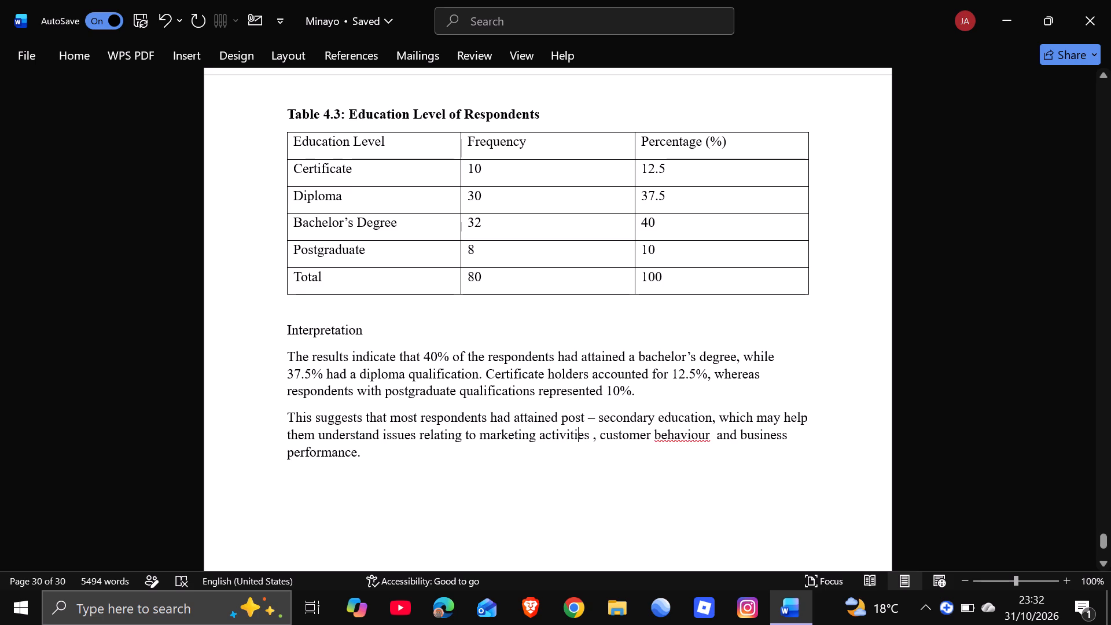
Run the spelling and grammar check on "behaviour" in the last interpretation paragraph and replace it with the suggestion "behavior".
left_click_drag(708, 441, 669, 440)
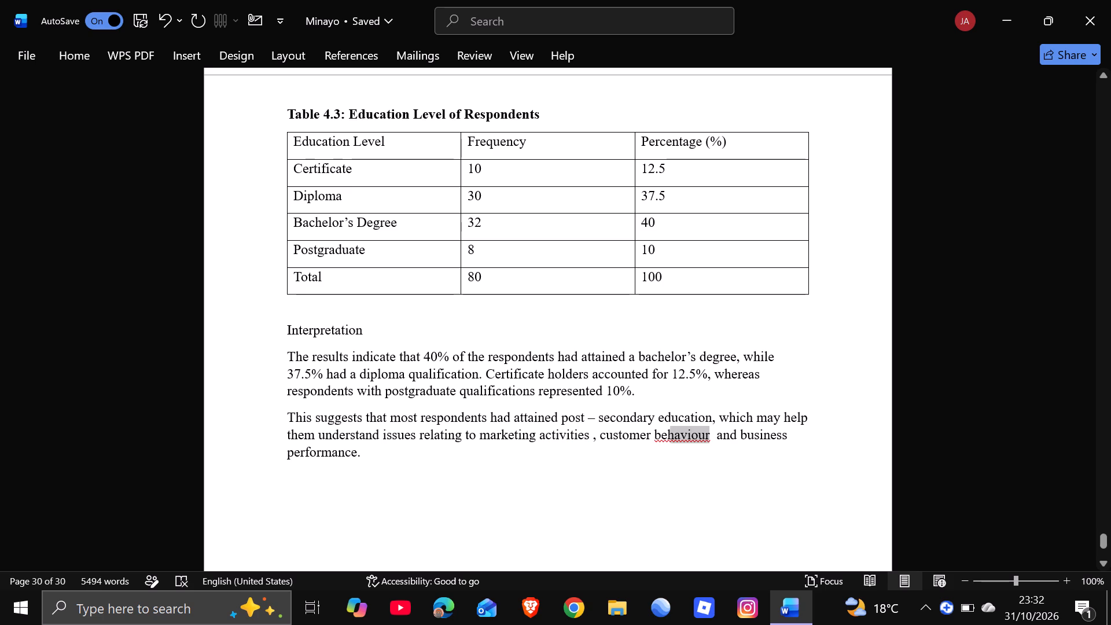
left_click_drag(669, 440, 657, 439)
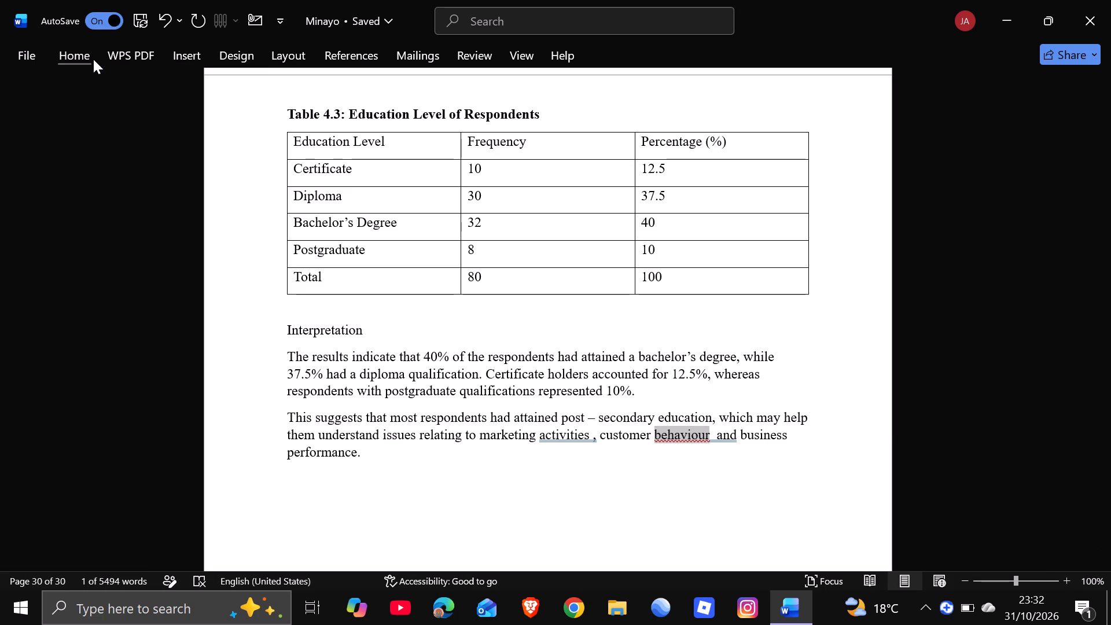
left_click(78, 62)
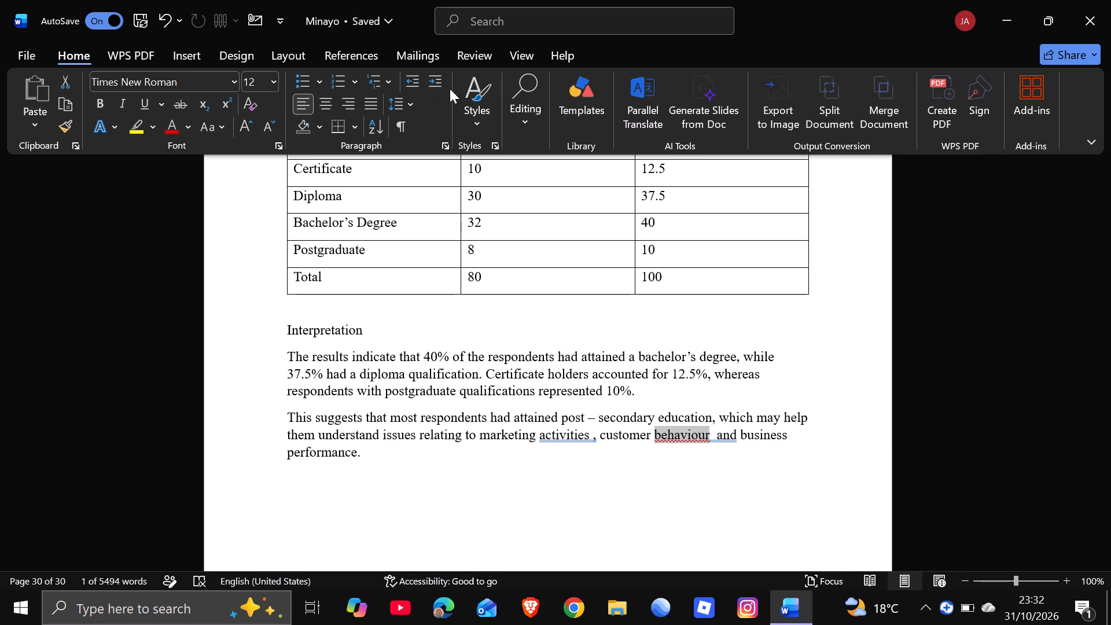
left_click(513, 113)
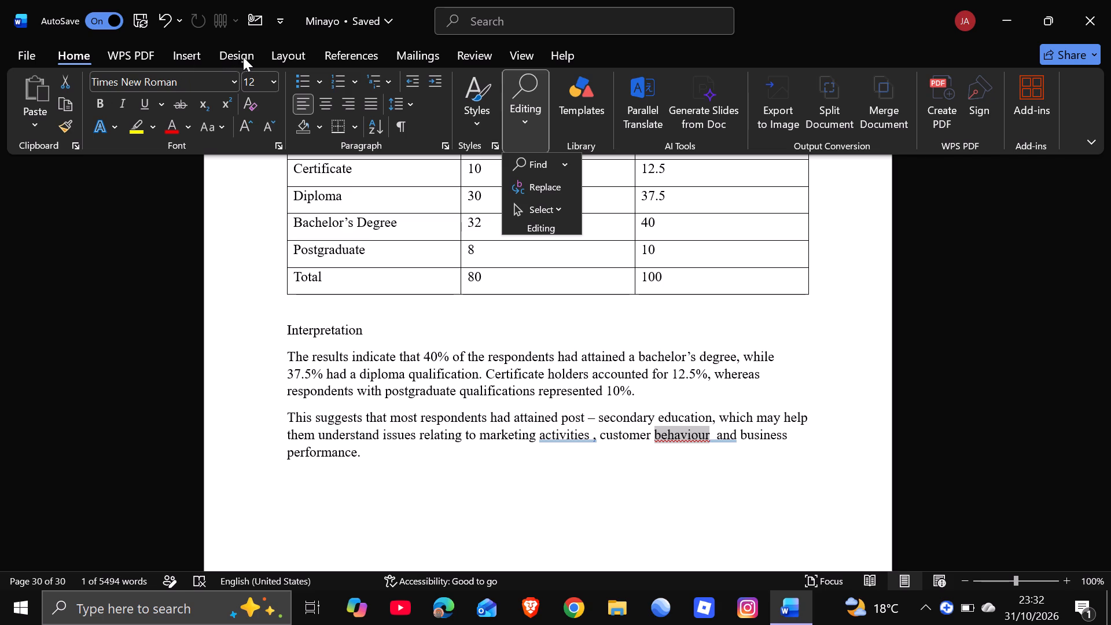
left_click(463, 62)
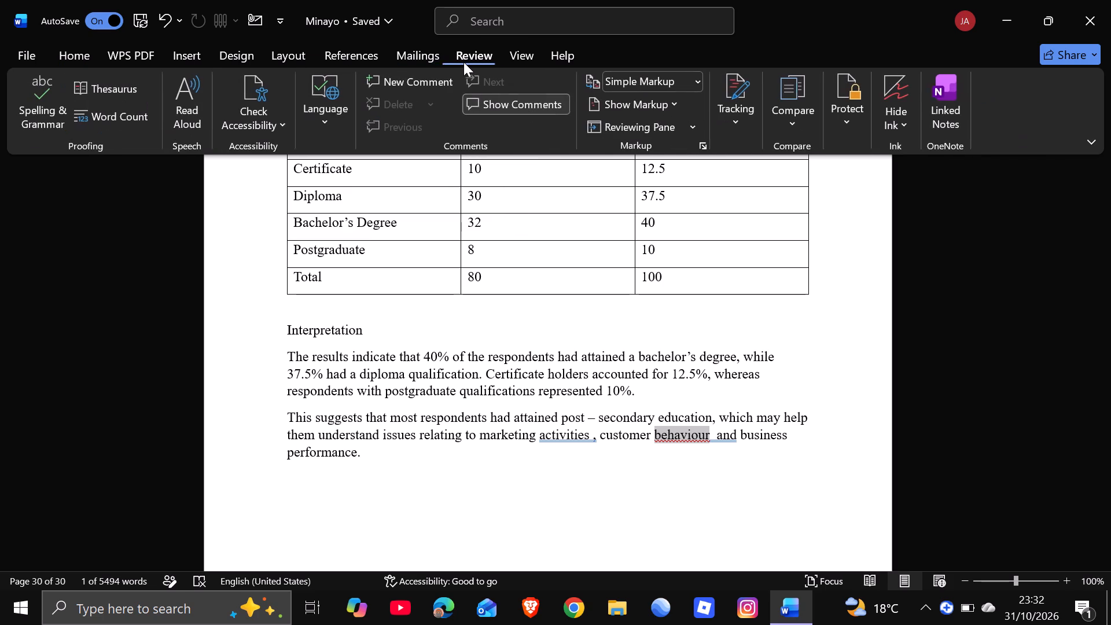
left_click(49, 123)
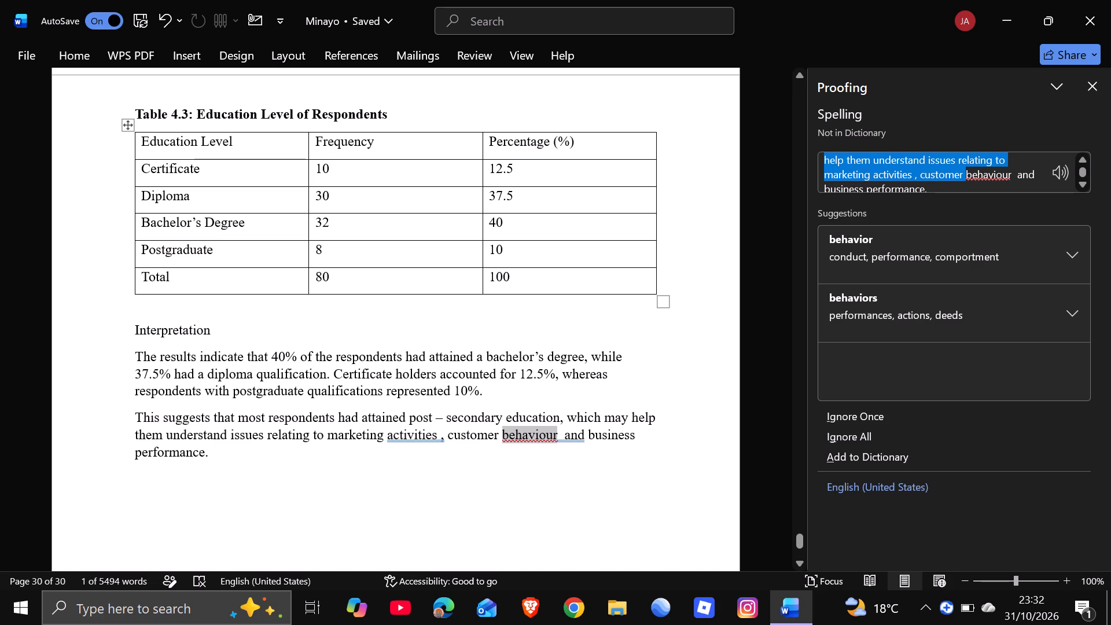
left_click(888, 267)
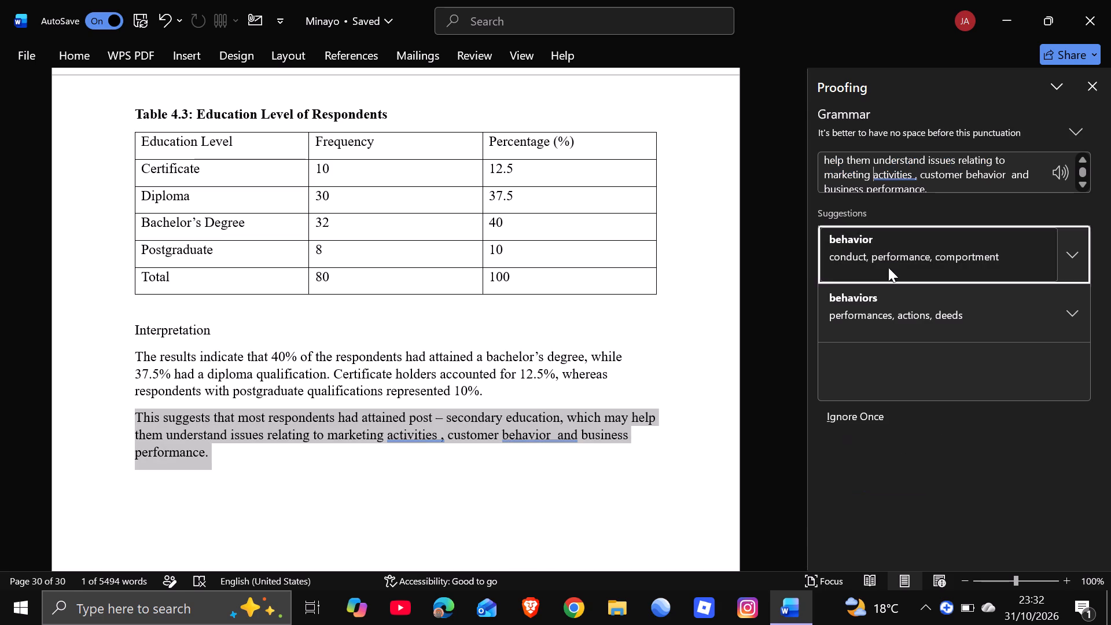
Remove the extra spaces before the comma after "activities" and before "and business", then close the proofing check.
left_click(589, 470)
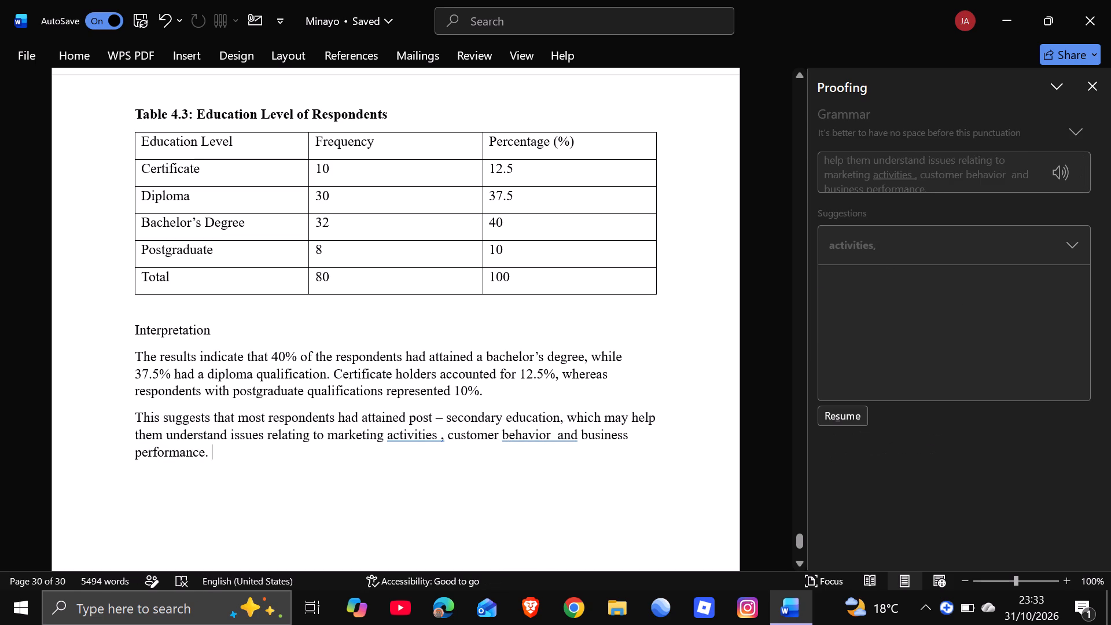
left_click(441, 440)
key("BackSpace")
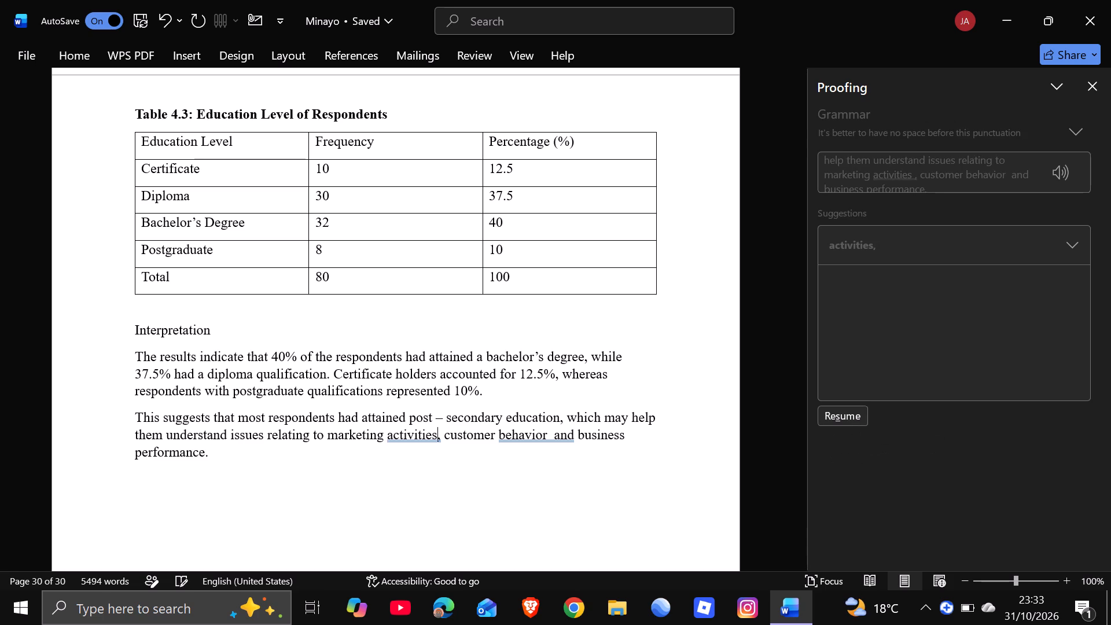
left_click(554, 432)
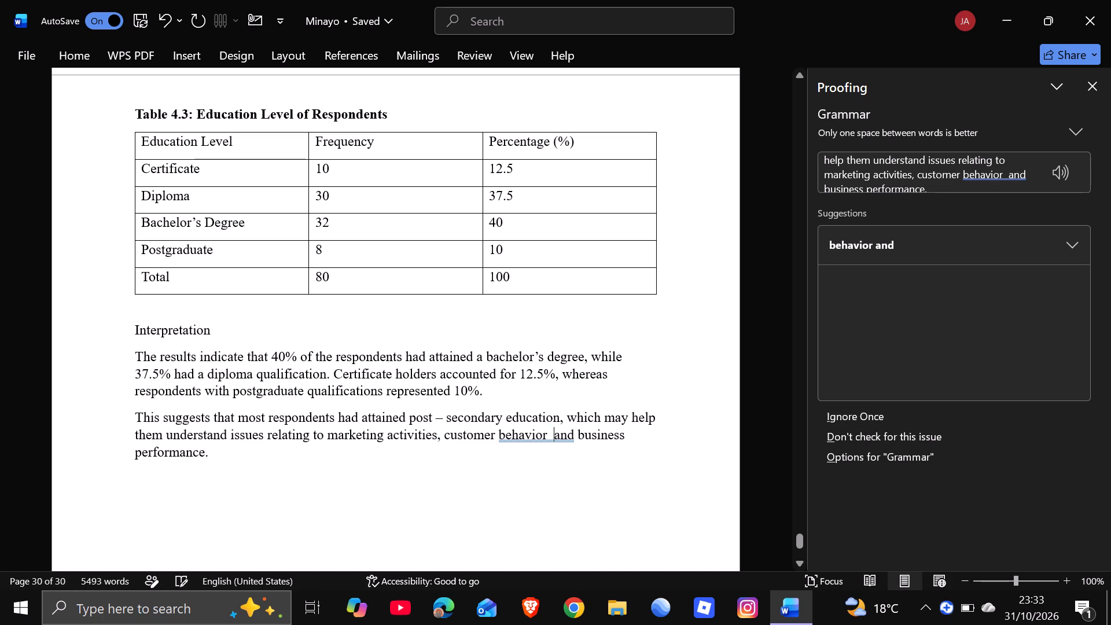
key("BackSpace")
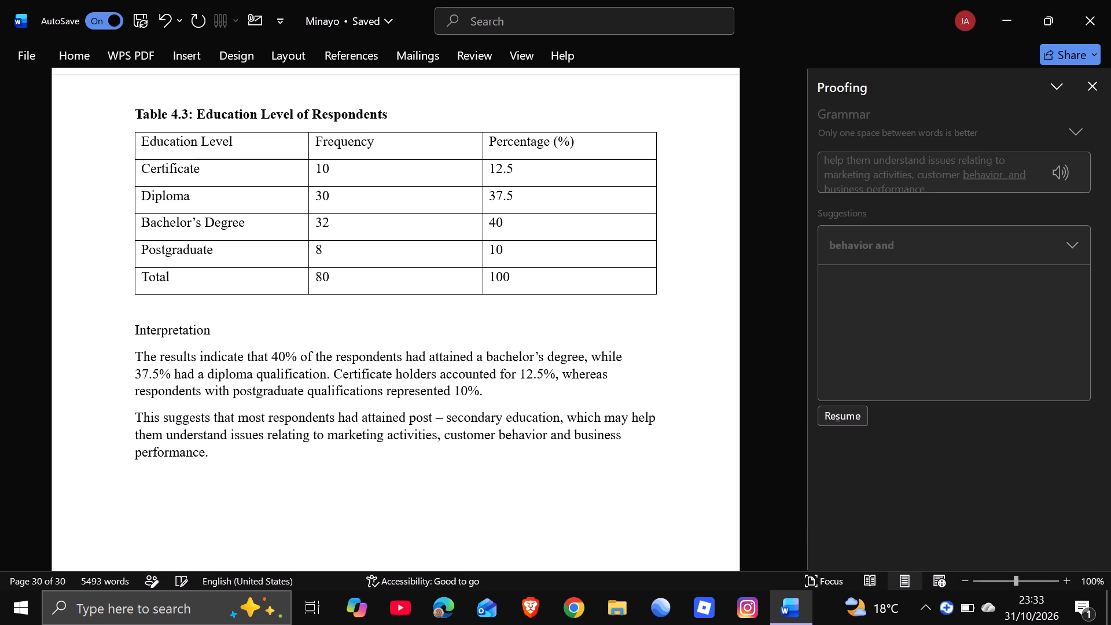
left_click(665, 476)
left_click(1098, 97)
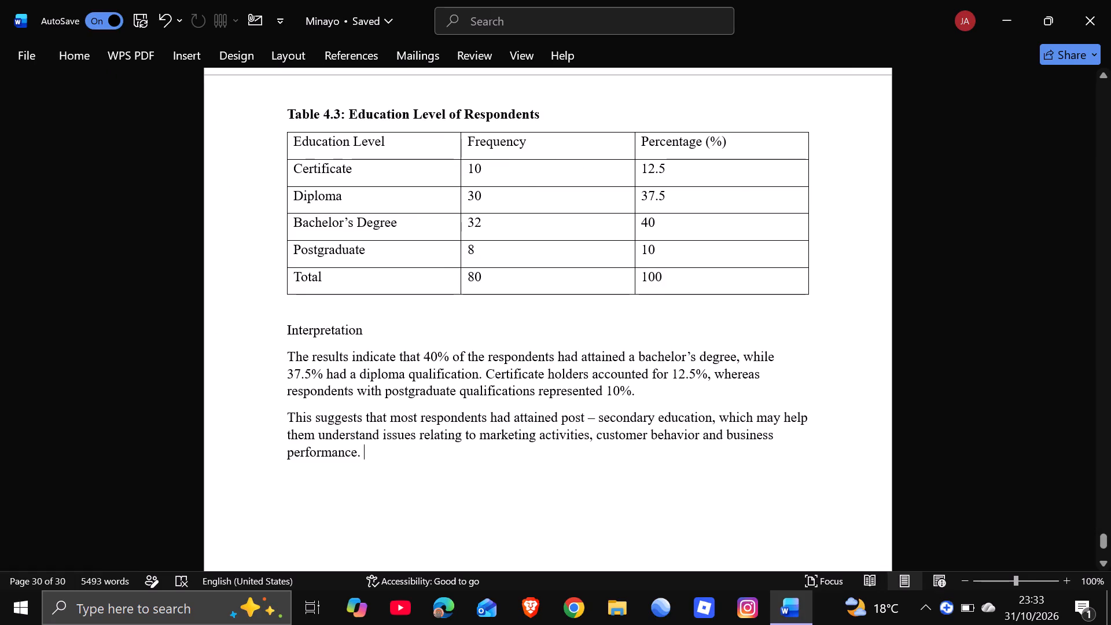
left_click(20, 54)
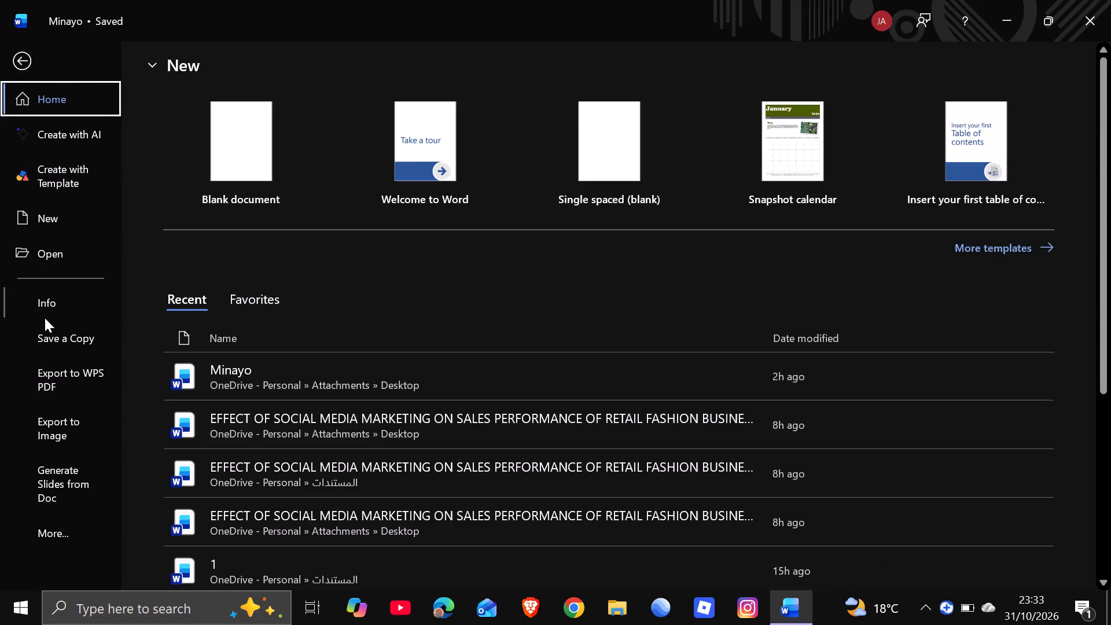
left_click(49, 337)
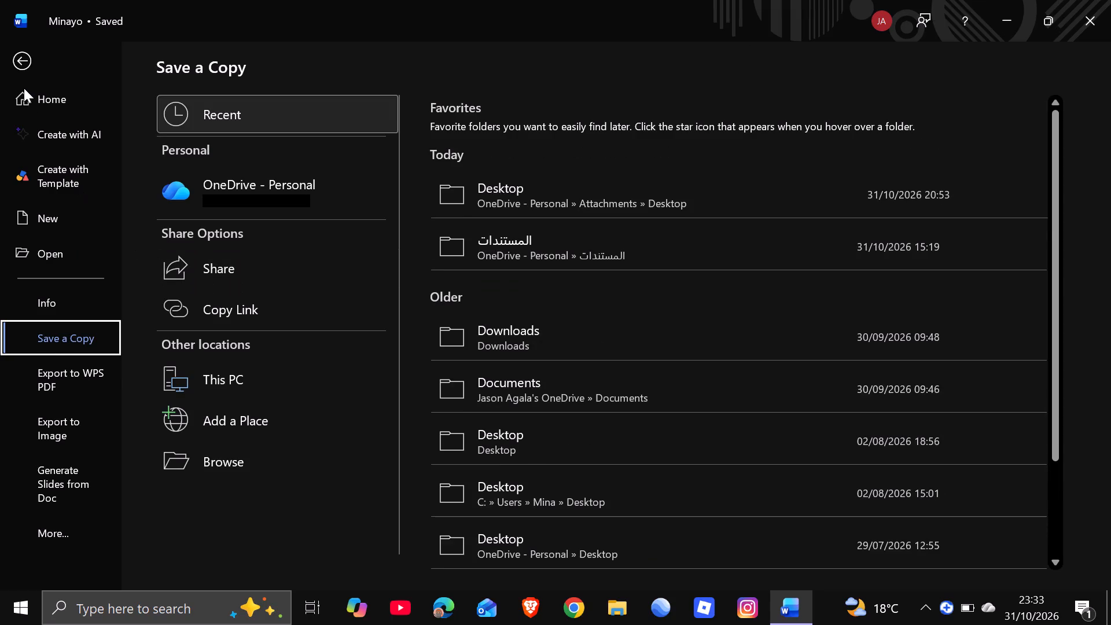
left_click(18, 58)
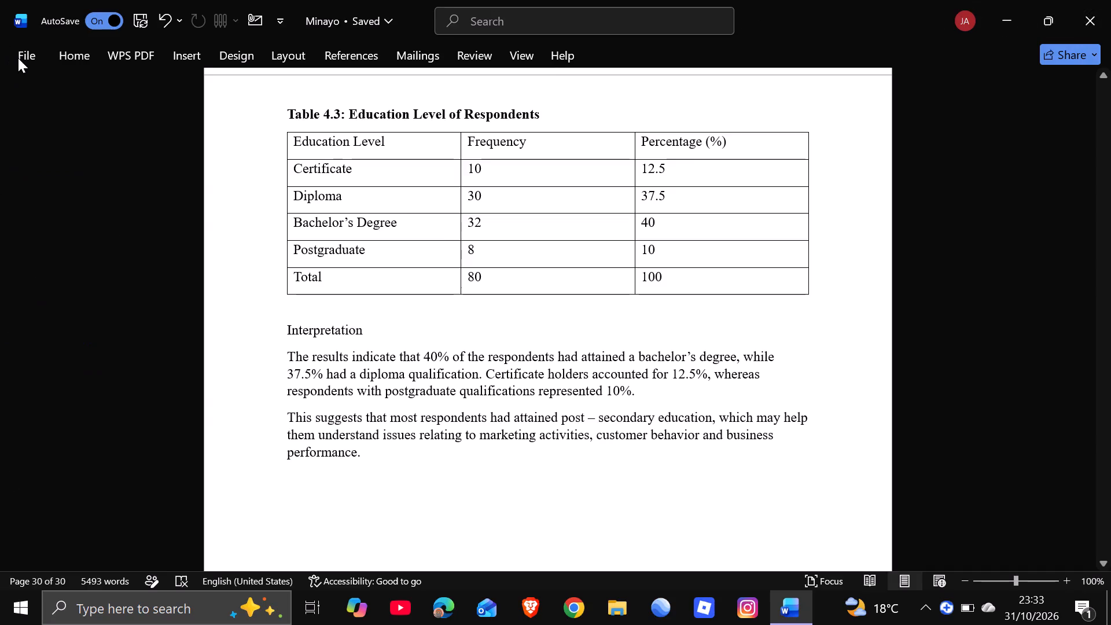
Close the Minayo document.
left_click(1078, 7)
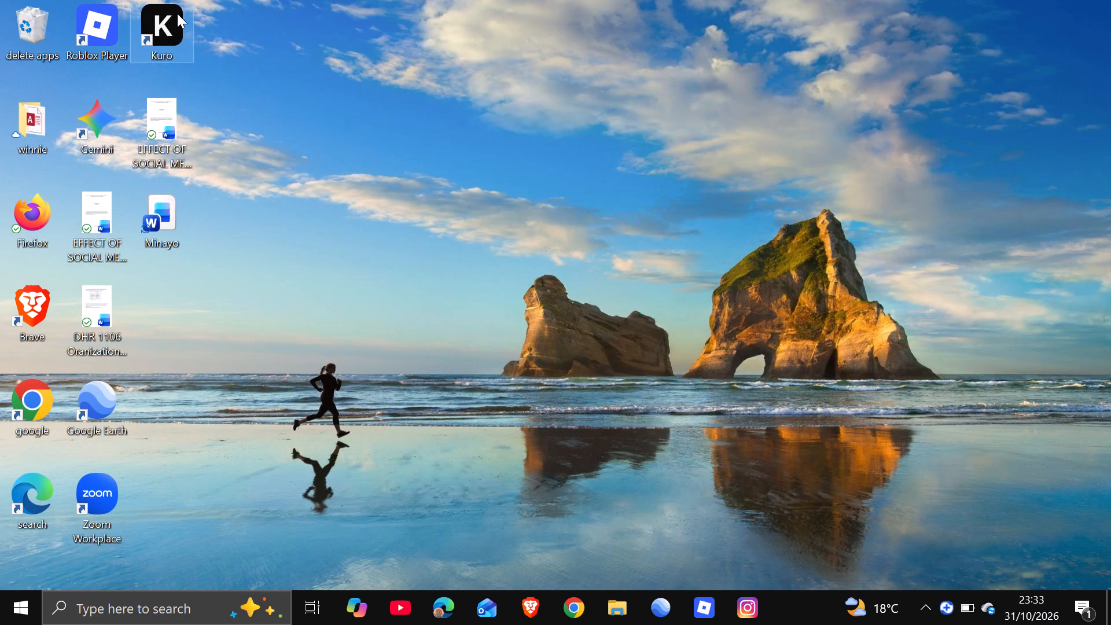
Launch Kuro from the desktop.
double_click(182, 13)
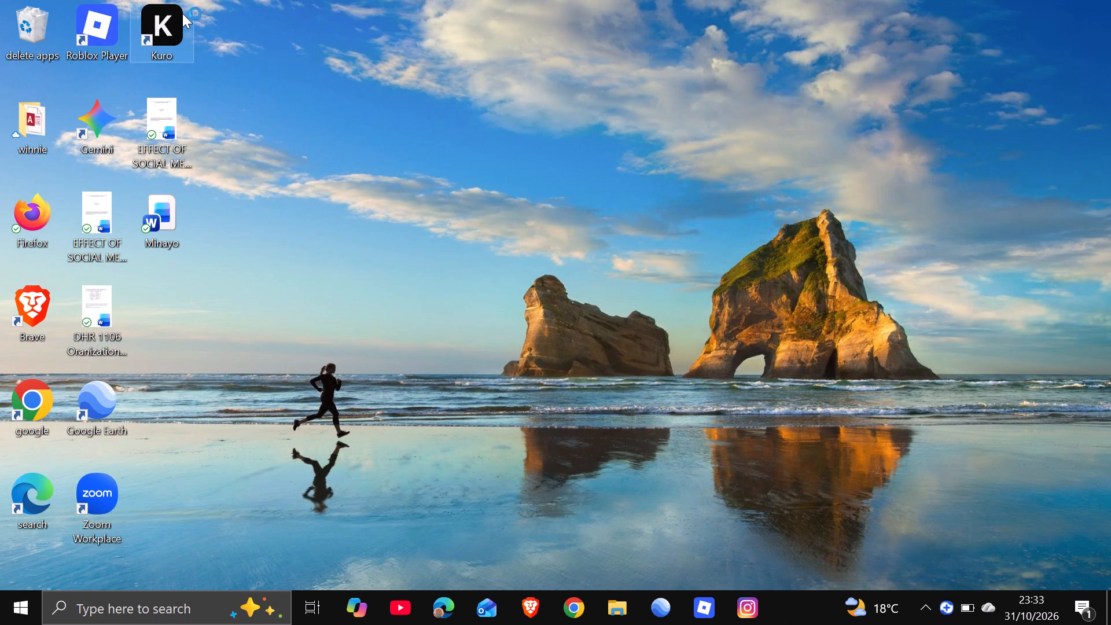